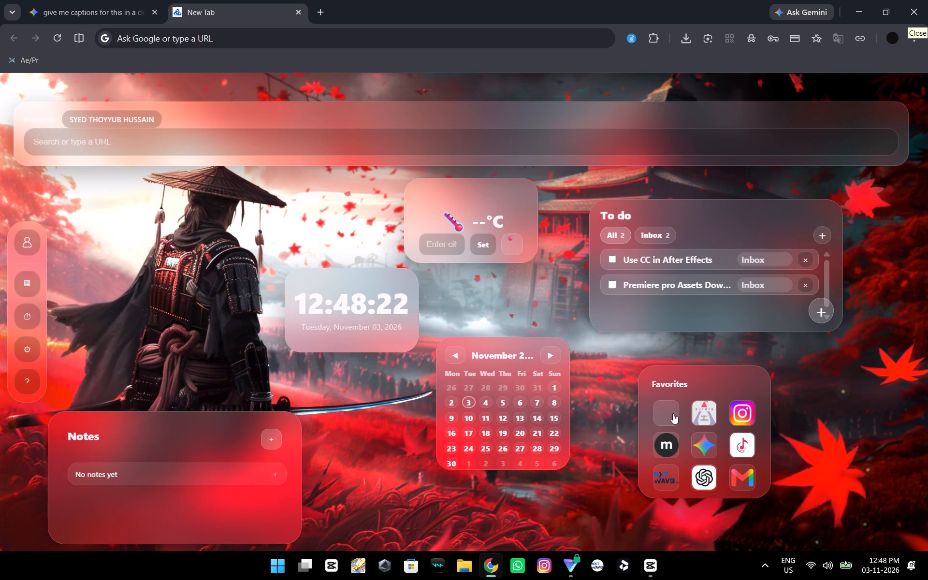
pyautogui.moveTo(673, 413); pyautogui.dragTo(679, 413)
pyautogui.click(669, 420)
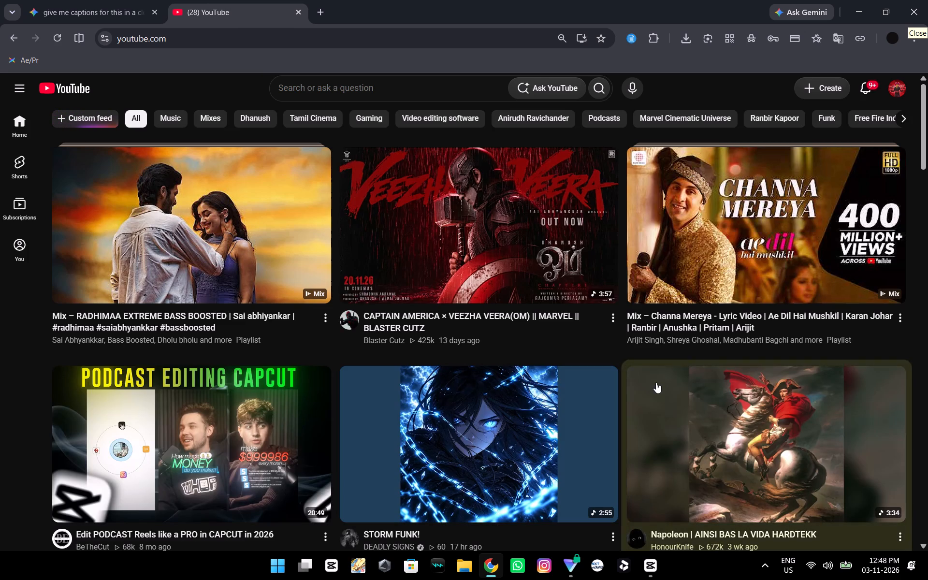
# Play the video "Edit PODCAST Reels like a PRO in CAPCUT in 2026" from the home feed in full screen.
pyautogui.moveTo(291, 458); pyautogui.dragTo(290, 465)
pyautogui.click(290, 464)
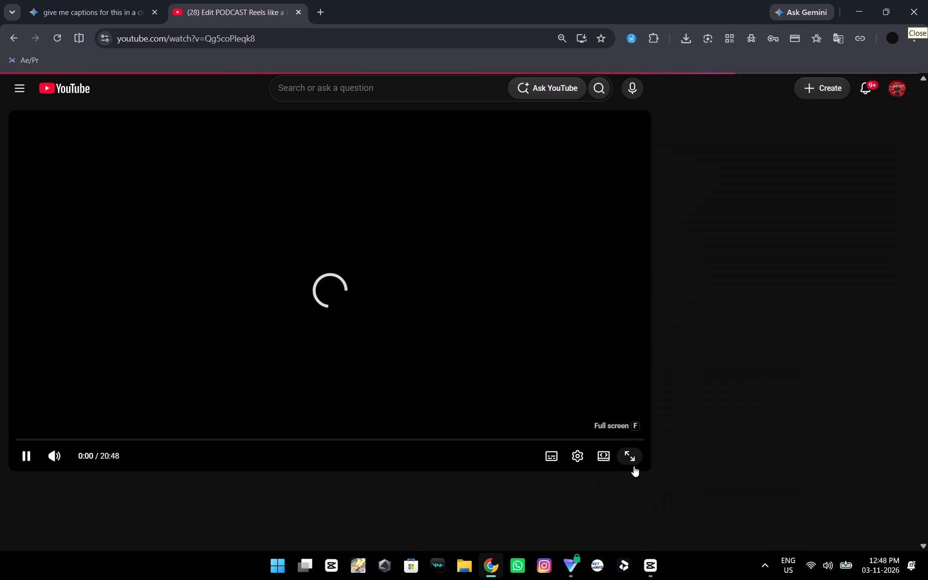
pyautogui.moveTo(634, 466); pyautogui.dragTo(641, 466)
pyautogui.moveTo(630, 462); pyautogui.dragTo(637, 454)
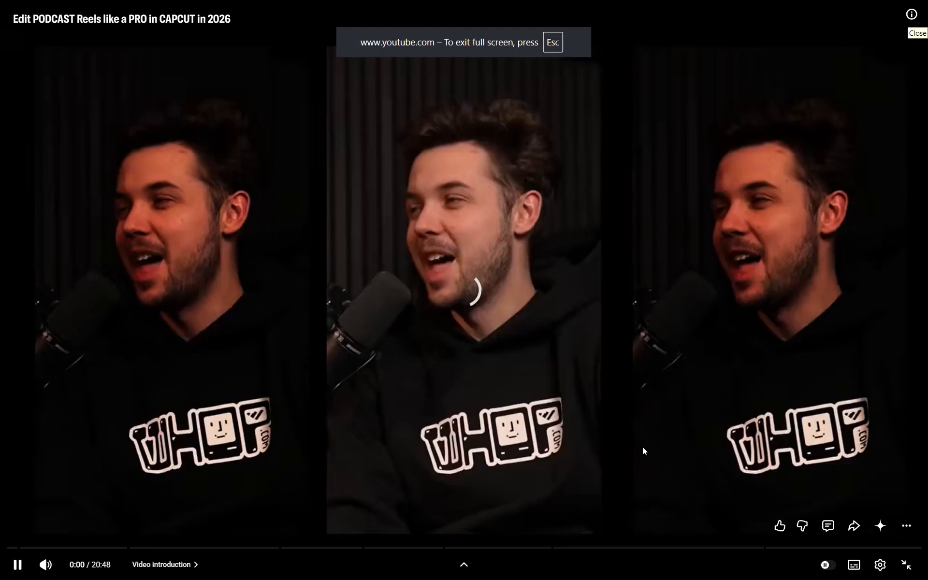
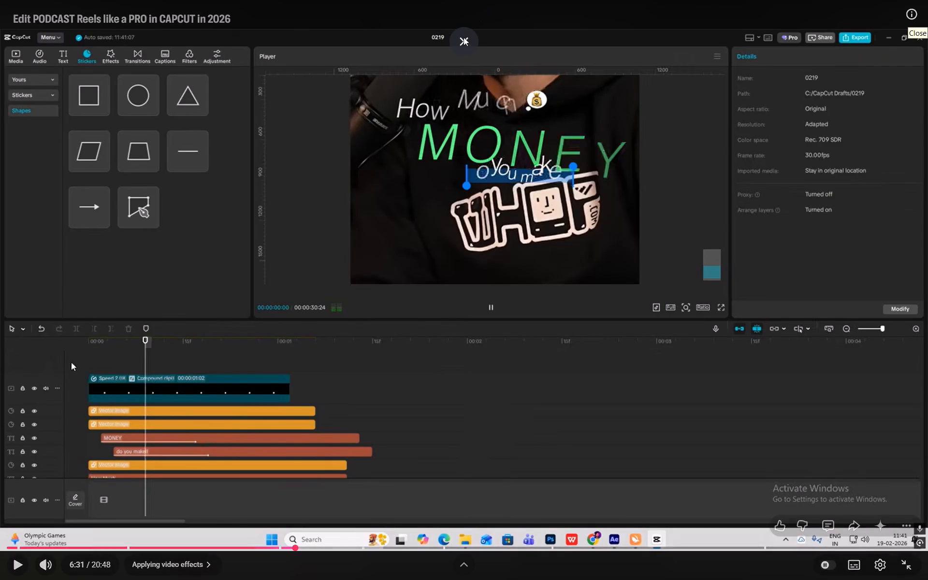
pyautogui.click(464, 37)
pyautogui.click(430, 256)
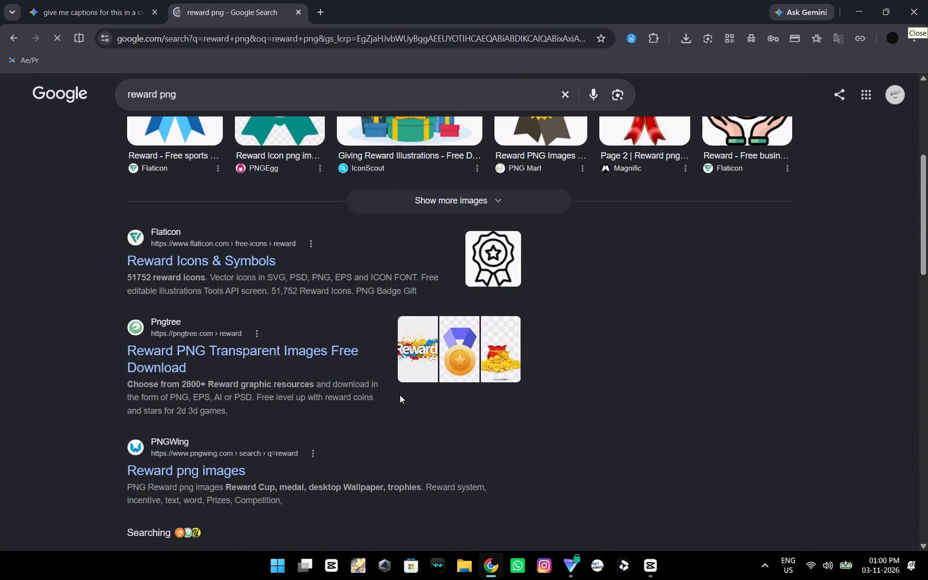
pyautogui.click(217, 265)
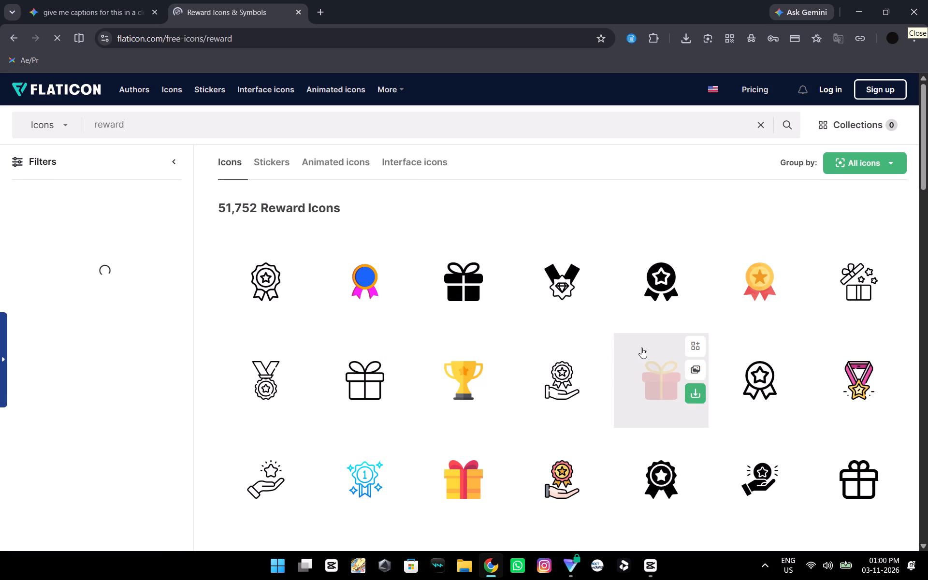
pyautogui.scroll(-1, 433, 362)
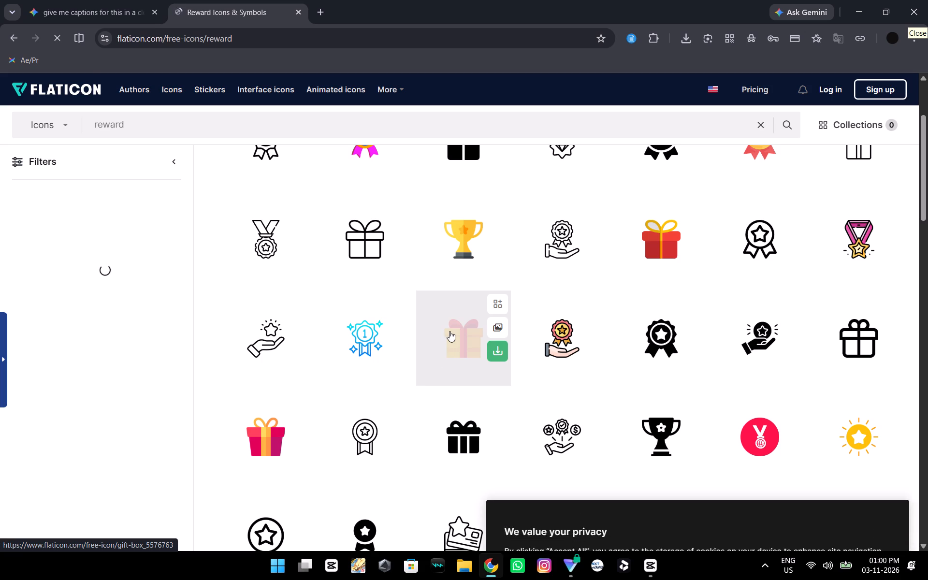
# Back in CapCut, move the upper People text and Compound clip30 down to tracks directly above the lower People text.
pyautogui.hotkey('alt', 'Tab')
pyautogui.scroll(-4, 375, 407)
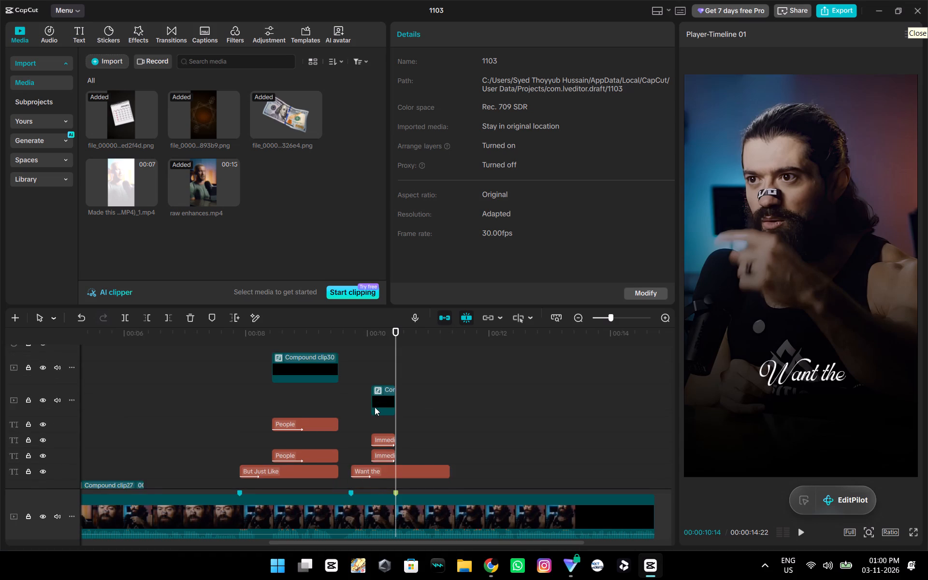
pyautogui.scroll(-2, 375, 407)
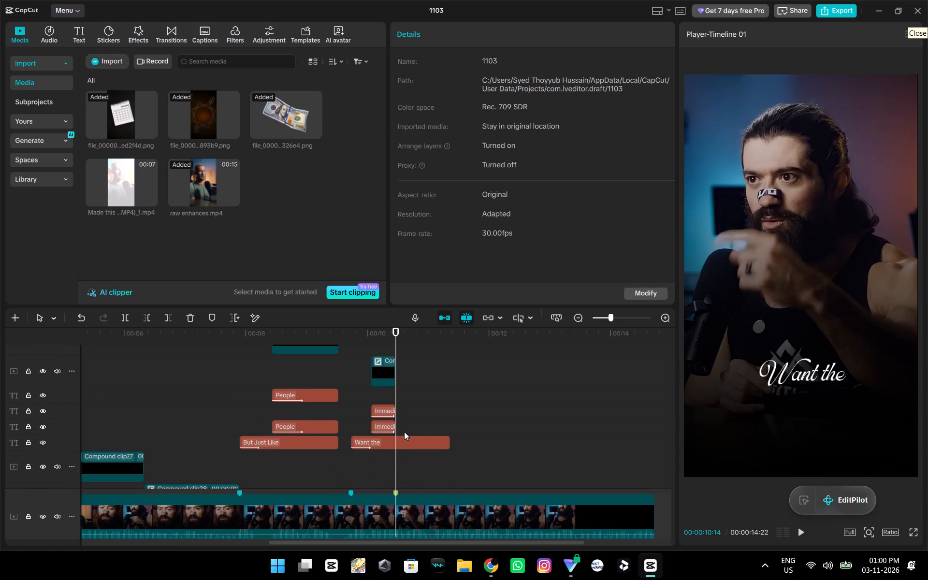
pyautogui.keyDown('ctrl'); pyautogui.scroll(11, 407, 410); pyautogui.keyUp('ctrl')
pyautogui.scroll(1, 261, 407)
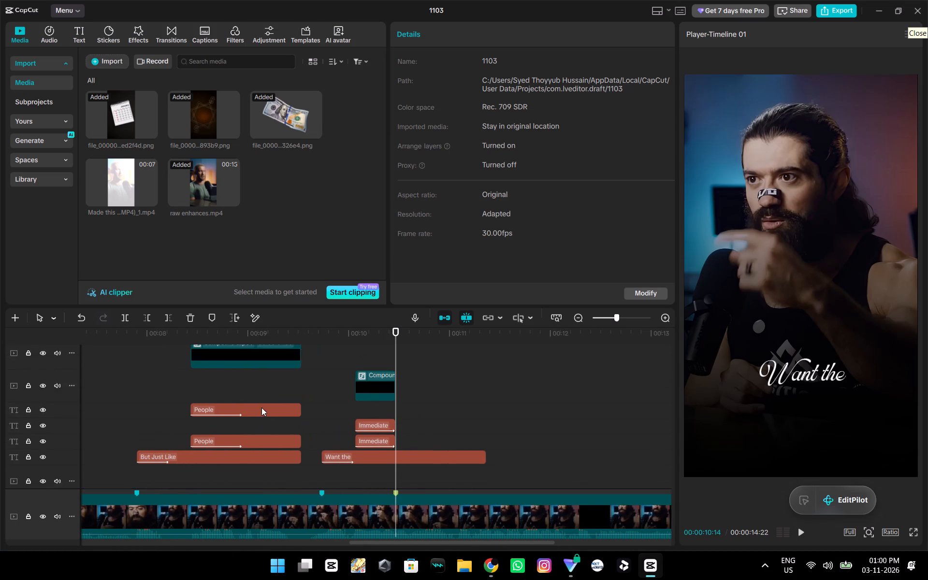
pyautogui.scroll(1, 261, 407)
pyautogui.moveTo(247, 364); pyautogui.dragTo(248, 400)
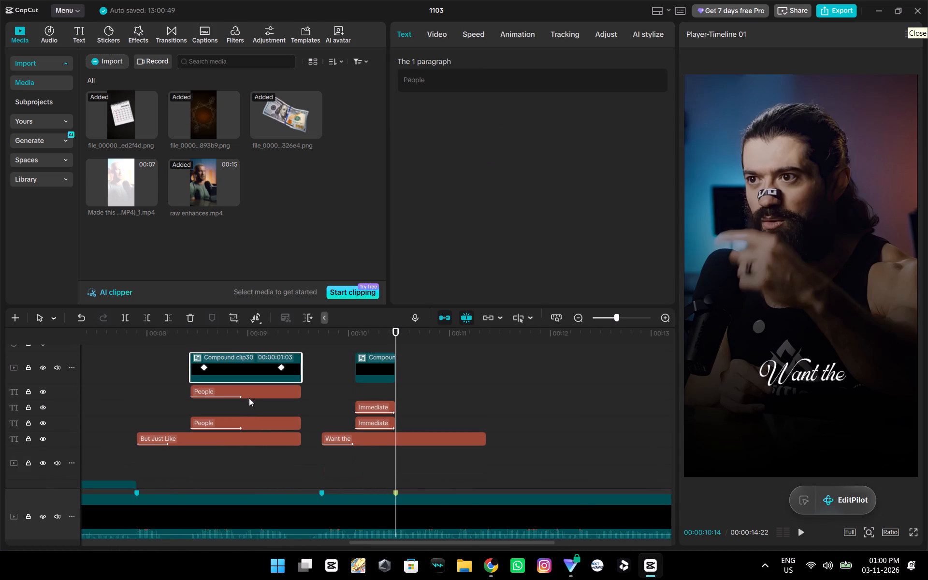
pyautogui.moveTo(248, 393); pyautogui.dragTo(248, 416)
pyautogui.moveTo(250, 362); pyautogui.dragTo(250, 389)
pyautogui.moveTo(261, 362); pyautogui.dragTo(261, 384)
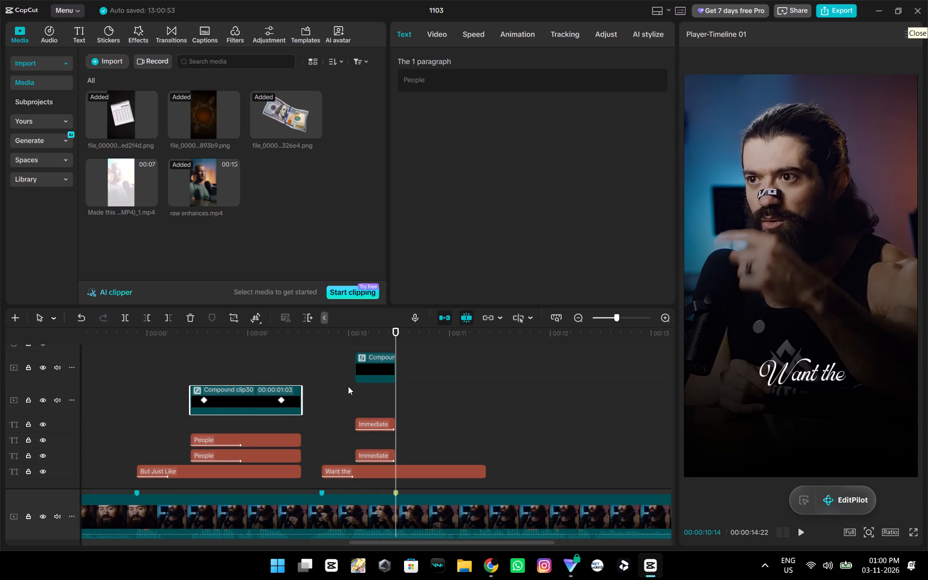
# Move the upper Immediate text and its compound clip down to the tracks used by the People text and Compound clip30.
pyautogui.moveTo(368, 425); pyautogui.dragTo(372, 443)
pyautogui.moveTo(370, 370); pyautogui.dragTo(366, 400)
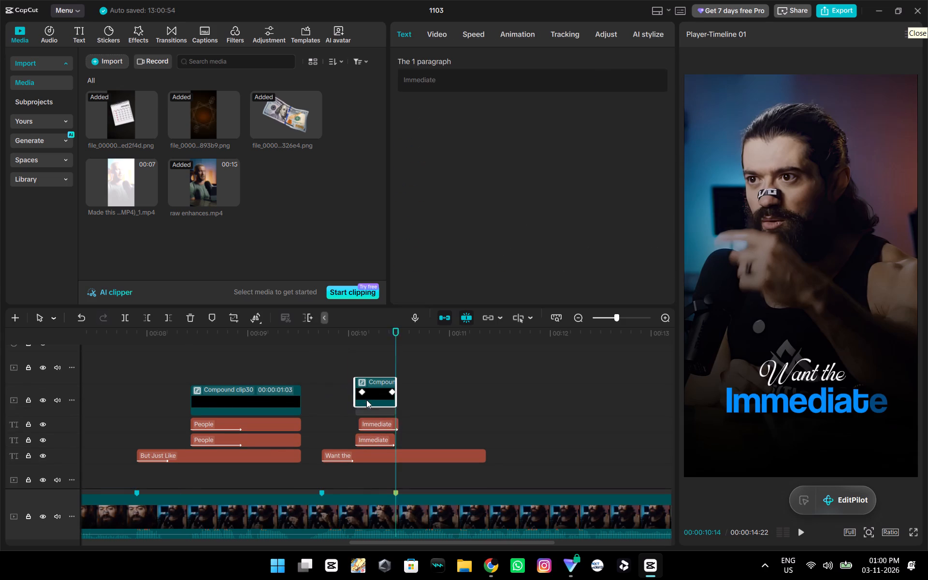
pyautogui.moveTo(366, 400); pyautogui.dragTo(366, 402)
pyautogui.moveTo(375, 391); pyautogui.dragTo(370, 392)
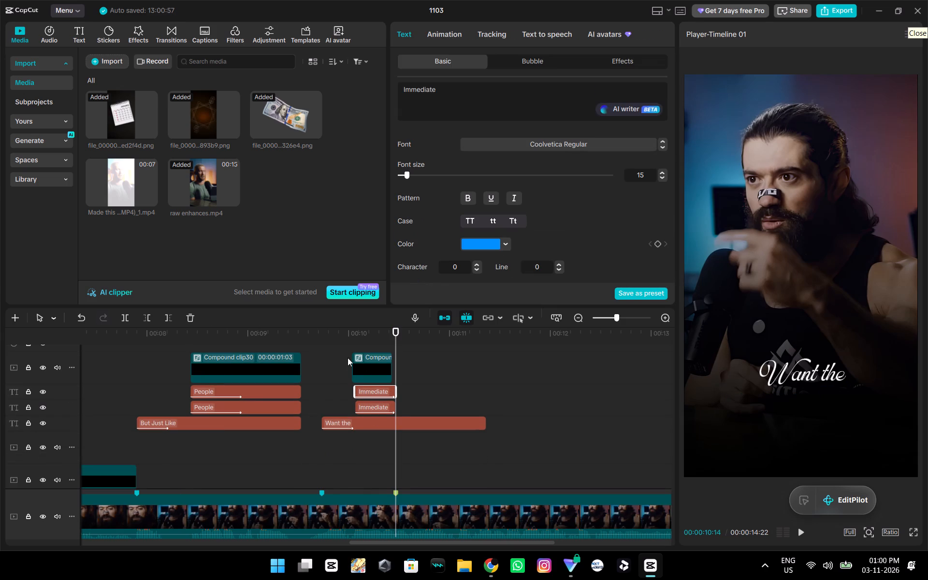
# Preview the Immediate caption and shift both Immediate text clips slightly earlier to align with the compound clip above them.
pyautogui.click(346, 340)
pyautogui.press('space')
pyautogui.press('space')
pyautogui.click(338, 370)
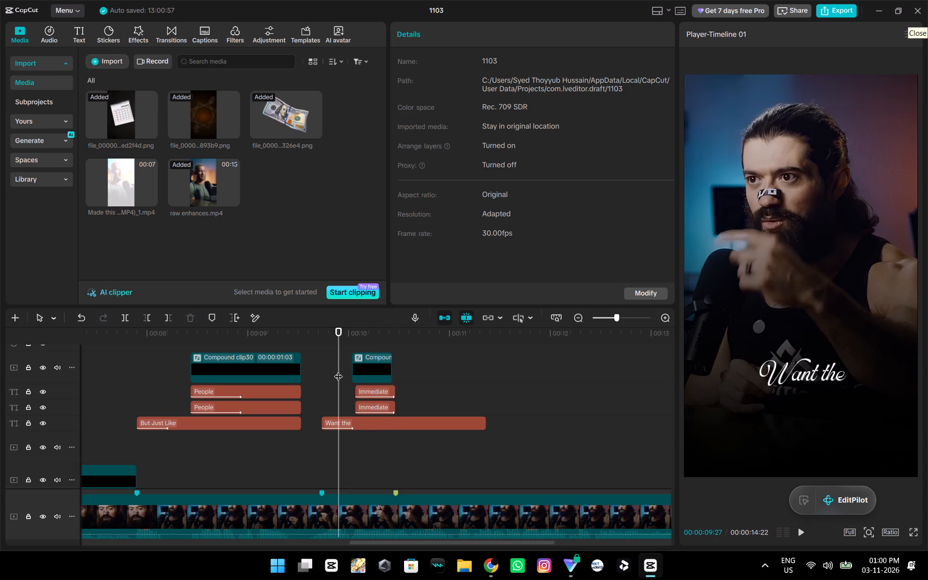
pyautogui.moveTo(338, 370); pyautogui.dragTo(352, 375)
pyautogui.press('space')
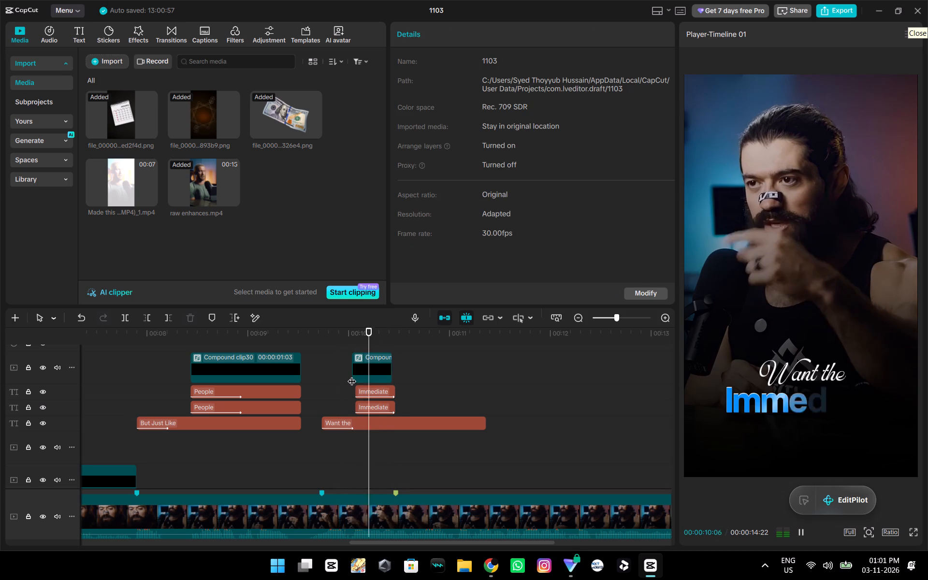
pyautogui.press('space')
pyautogui.moveTo(375, 392); pyautogui.dragTo(371, 392)
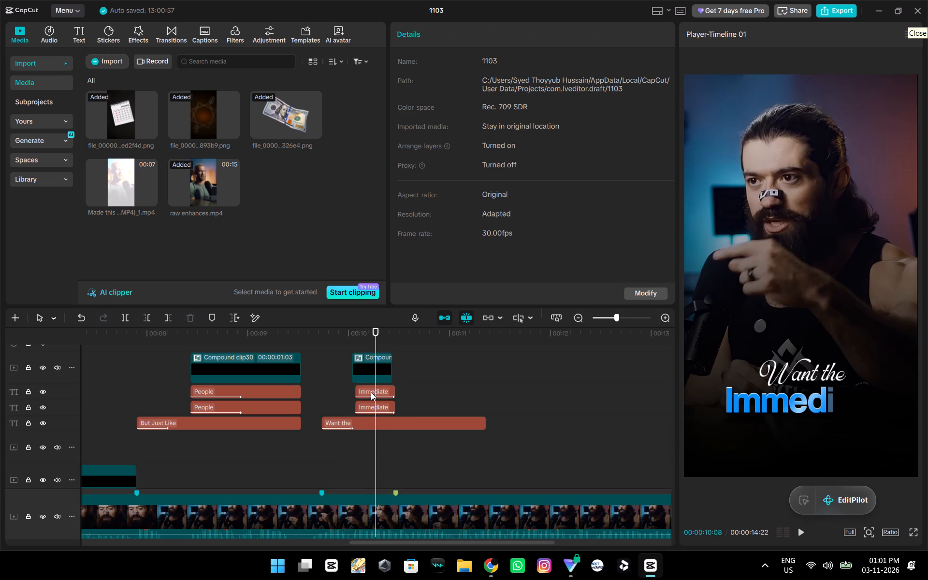
pyautogui.moveTo(371, 392); pyautogui.dragTo(370, 392)
pyautogui.click(380, 407)
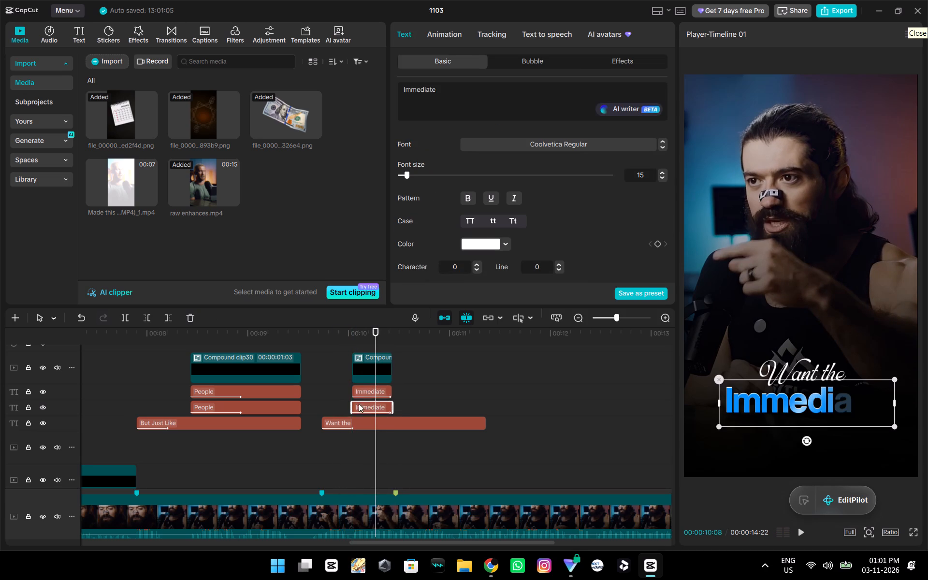
# Trim the end of the "Want the" text to 00:00:10:13, in line with the Immediate clips.
pyautogui.click(348, 398)
pyautogui.moveTo(348, 398); pyautogui.dragTo(393, 417)
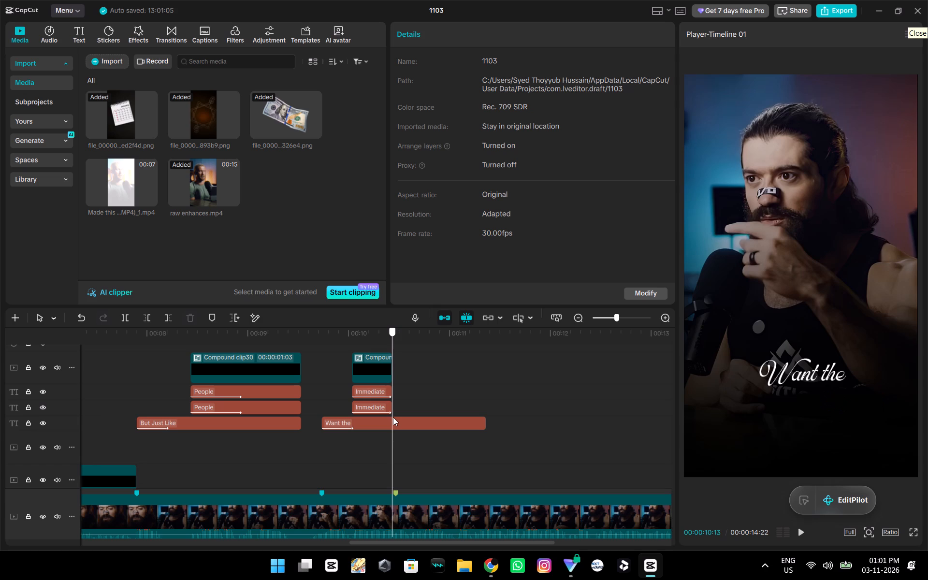
pyautogui.moveTo(393, 417); pyautogui.dragTo(388, 419)
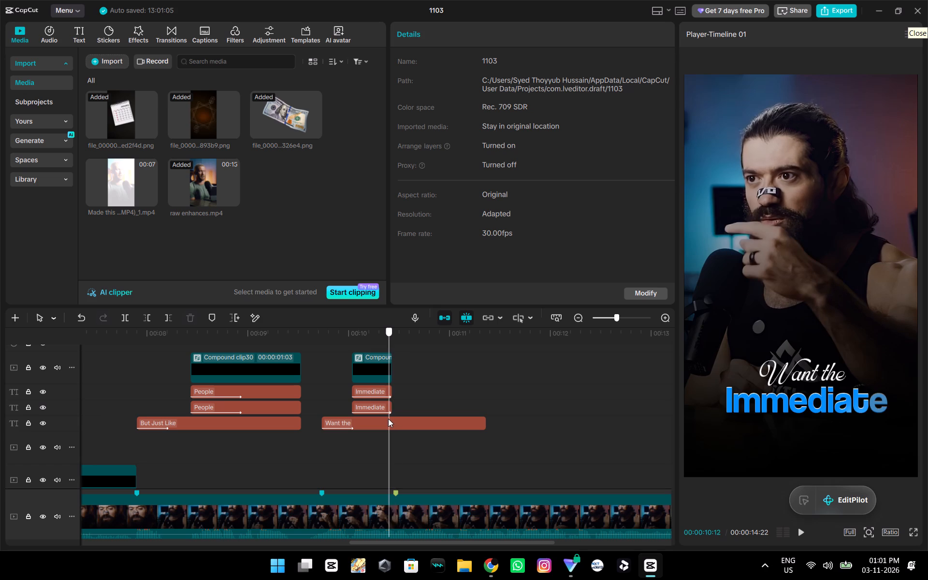
pyautogui.moveTo(388, 419); pyautogui.dragTo(391, 419)
pyautogui.click(336, 404)
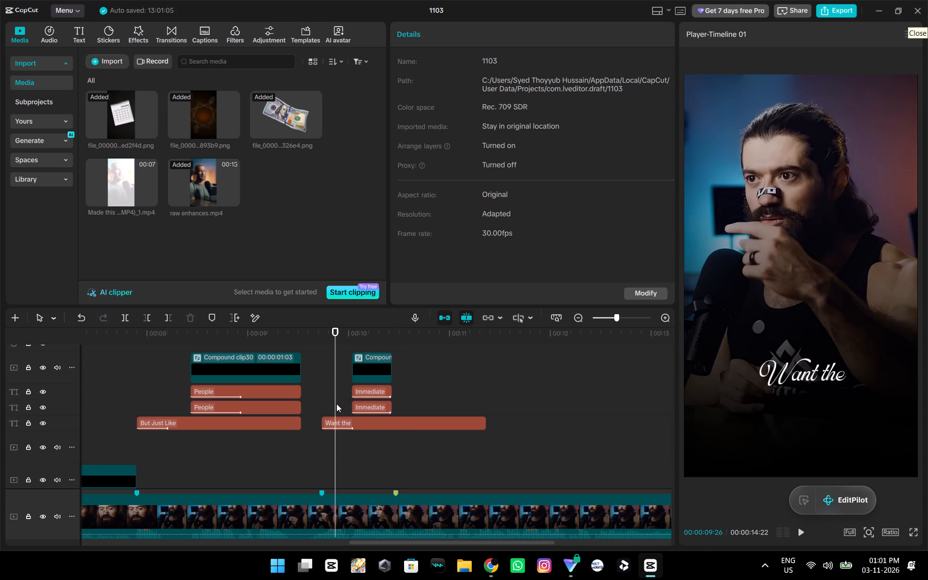
pyautogui.click(404, 400)
pyautogui.moveTo(404, 400); pyautogui.dragTo(397, 401)
pyautogui.click(405, 427)
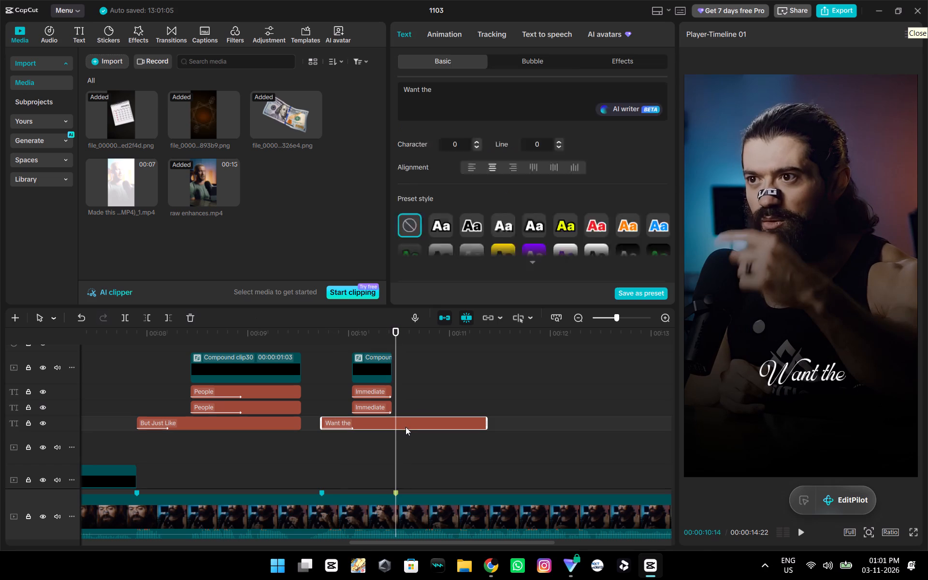
pyautogui.press('w')
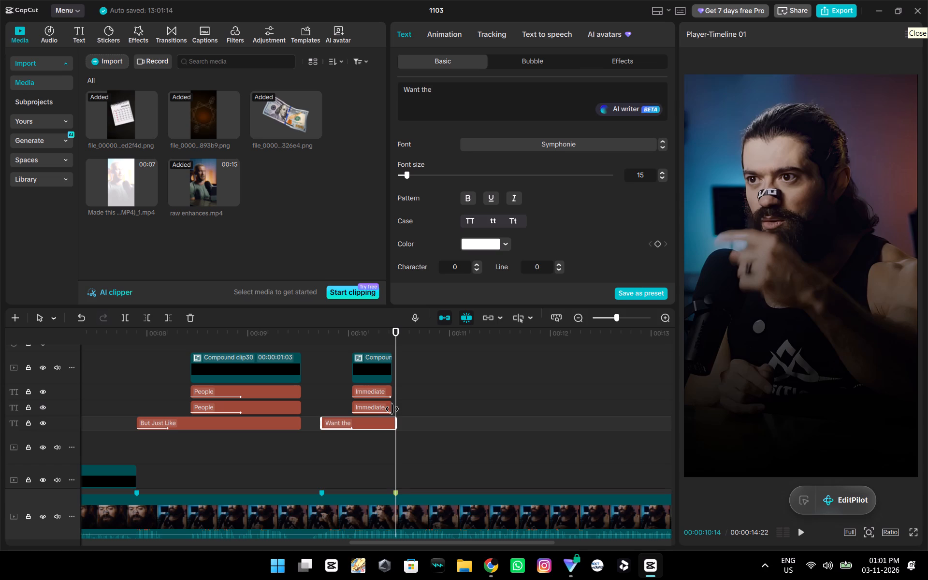
pyautogui.press('Left')
pyautogui.press('w')
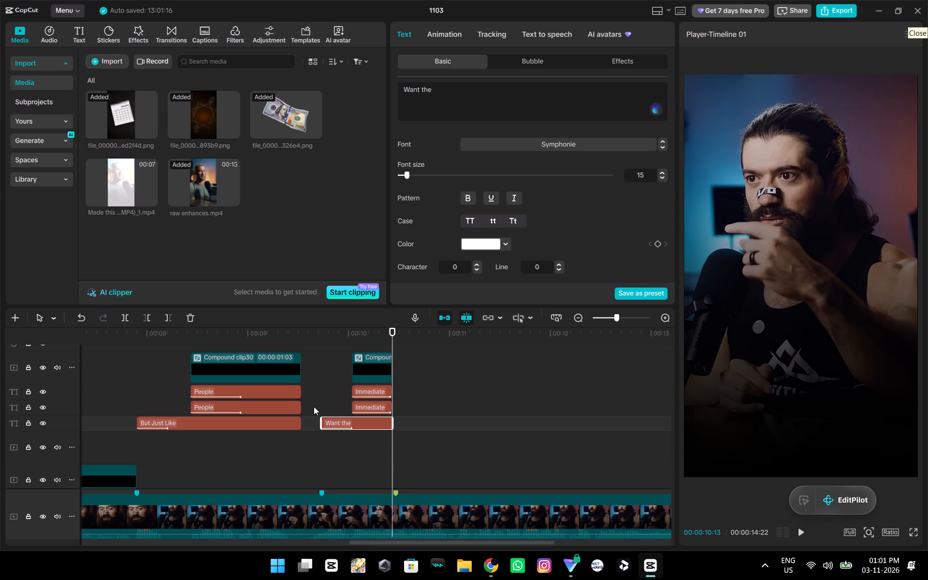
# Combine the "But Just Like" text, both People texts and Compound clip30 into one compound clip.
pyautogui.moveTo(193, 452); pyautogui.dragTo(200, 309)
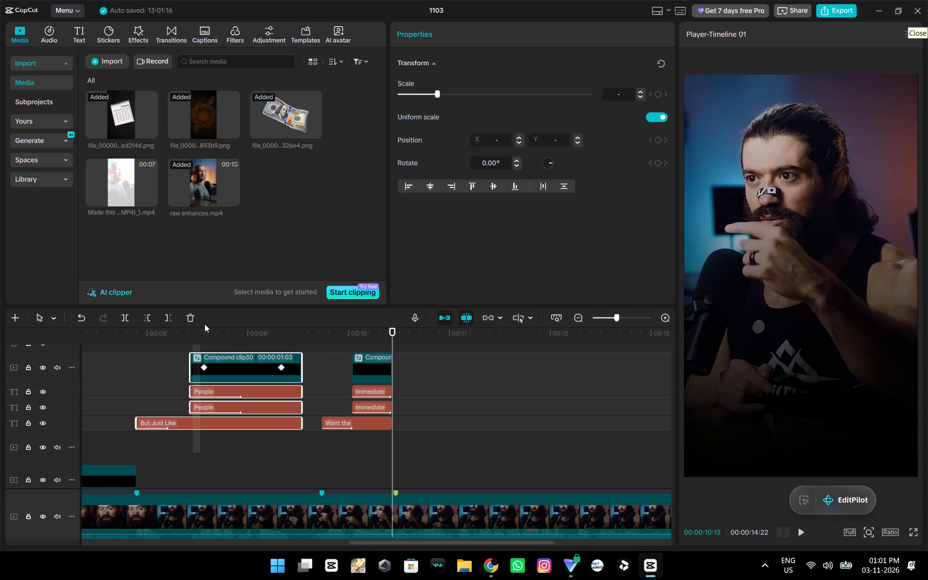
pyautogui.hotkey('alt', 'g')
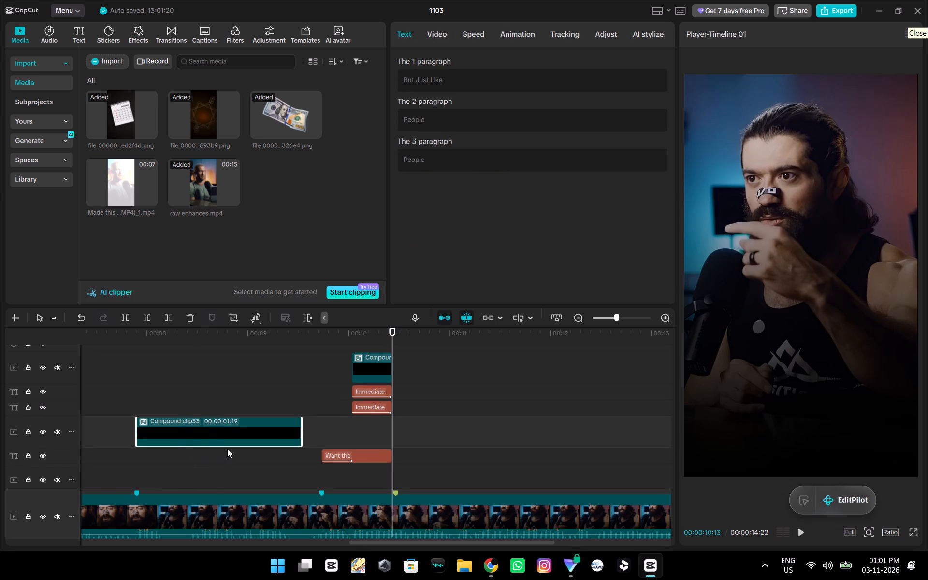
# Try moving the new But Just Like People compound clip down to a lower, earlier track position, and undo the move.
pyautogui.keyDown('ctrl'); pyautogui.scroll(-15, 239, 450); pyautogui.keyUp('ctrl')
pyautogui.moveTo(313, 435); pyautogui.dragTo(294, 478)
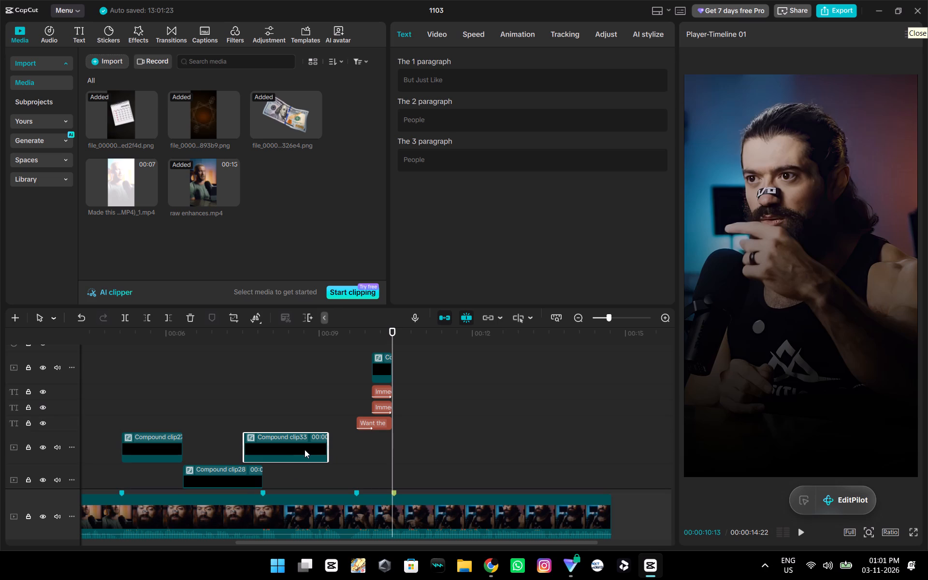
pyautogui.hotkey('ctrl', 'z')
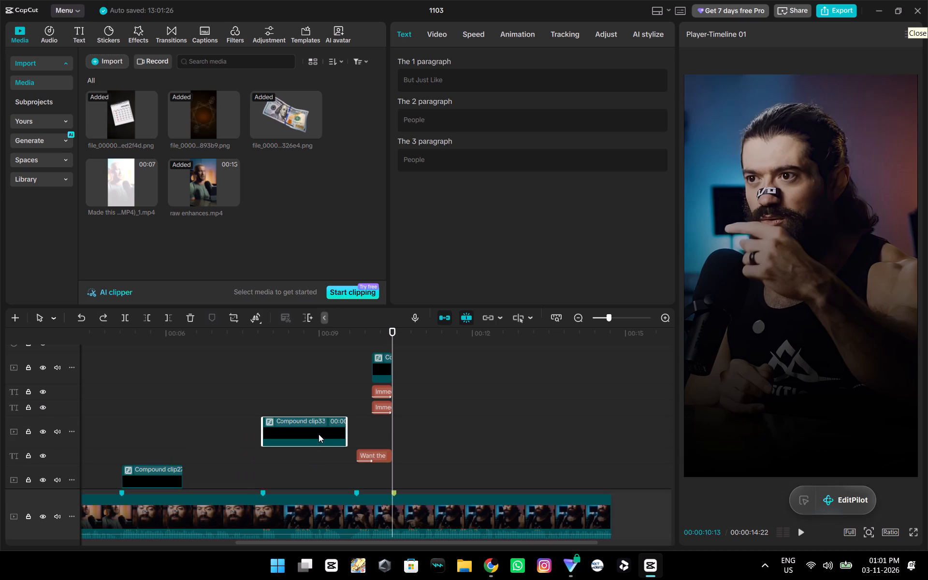
# Play the reel from the start through the People caption to review how the captions animate.
pyautogui.scroll(-6, 328, 430)
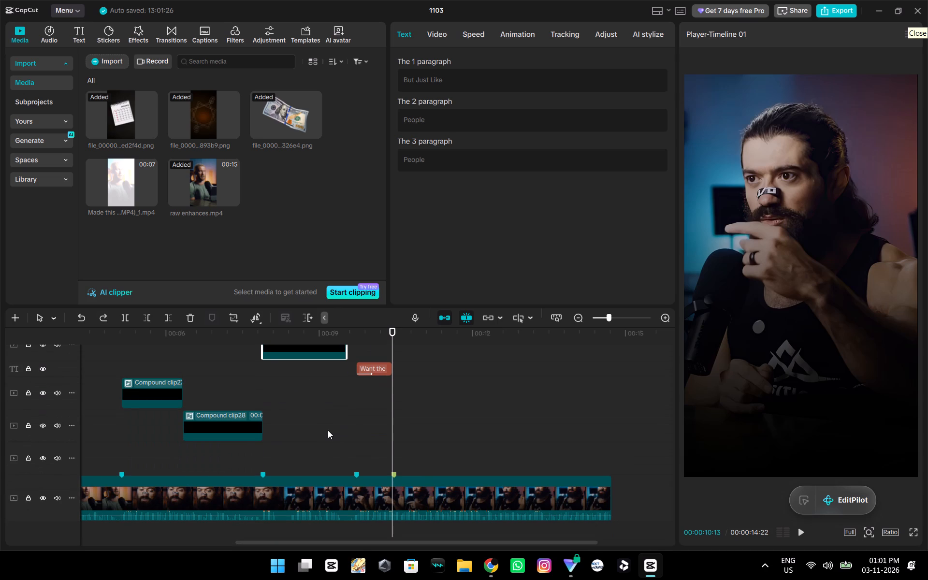
pyautogui.click(229, 376)
pyautogui.moveTo(229, 376); pyautogui.dragTo(16, 378)
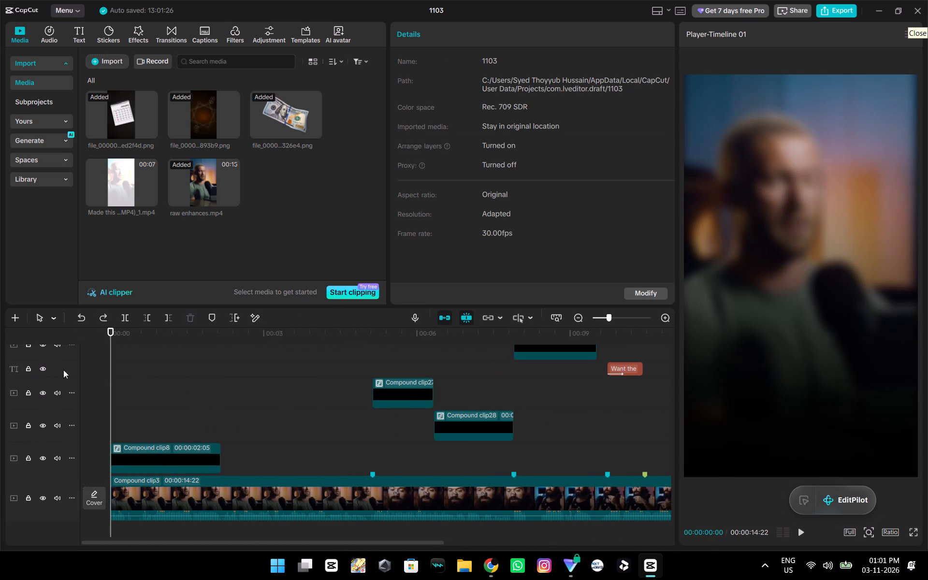
pyautogui.press('space')
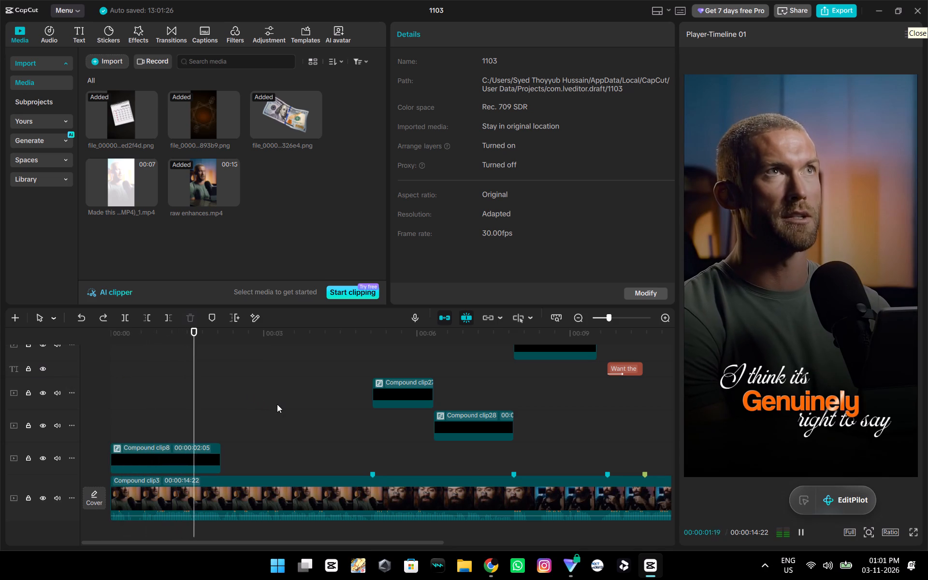
pyautogui.scroll(12, 282, 408)
pyautogui.press('space')
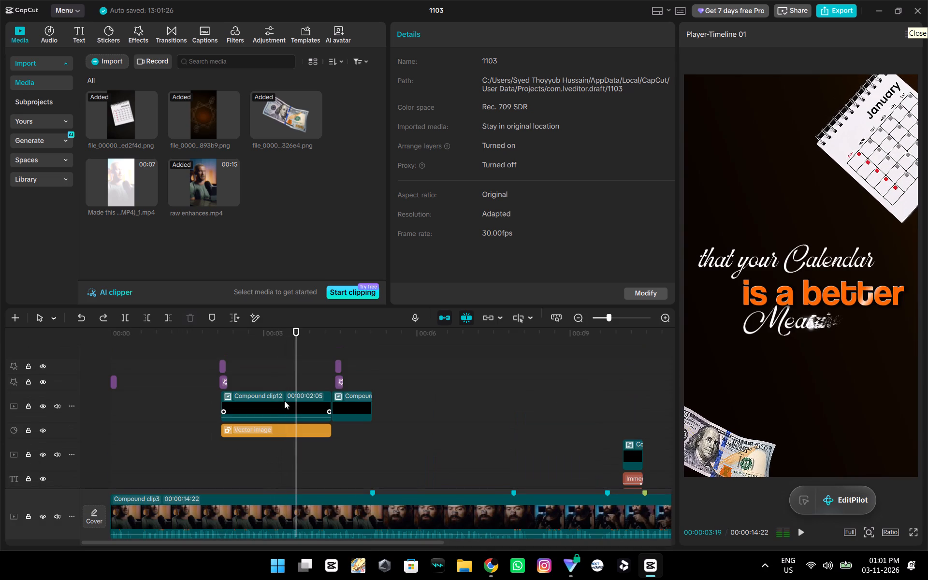
pyautogui.scroll(6, 285, 402)
pyautogui.scroll(-15, 293, 401)
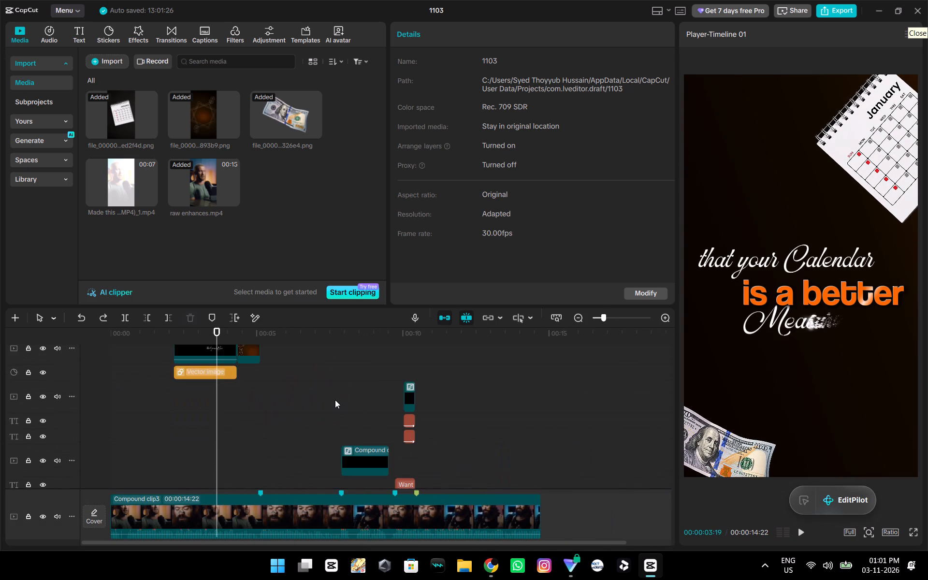
pyautogui.scroll(1, 335, 400)
pyautogui.scroll(-10, 335, 401)
pyautogui.press('space')
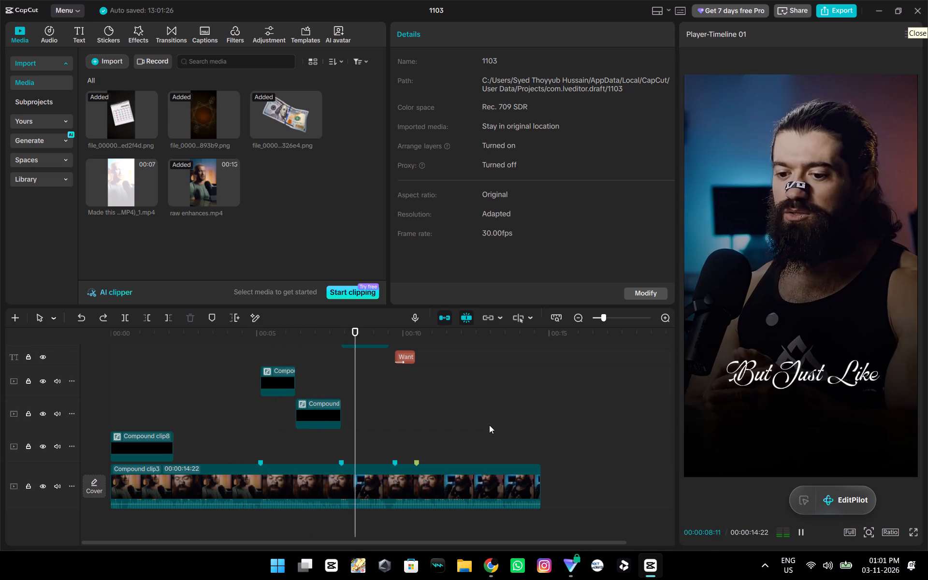
pyautogui.press('space')
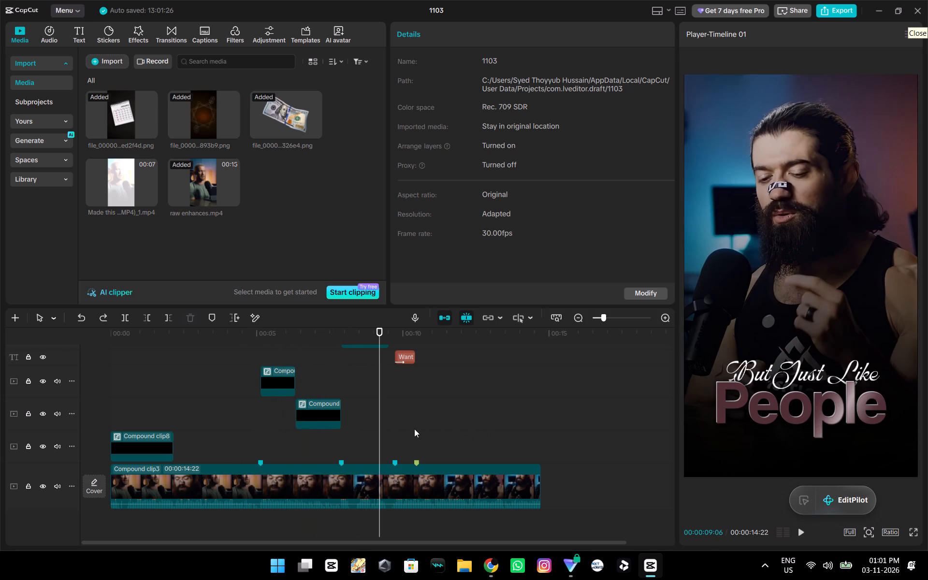
# Replay the start of the "But Just Like" caption to check its timing against the speech.
pyautogui.keyDown('ctrl'); pyautogui.scroll(15, 415, 429); pyautogui.keyUp('ctrl')
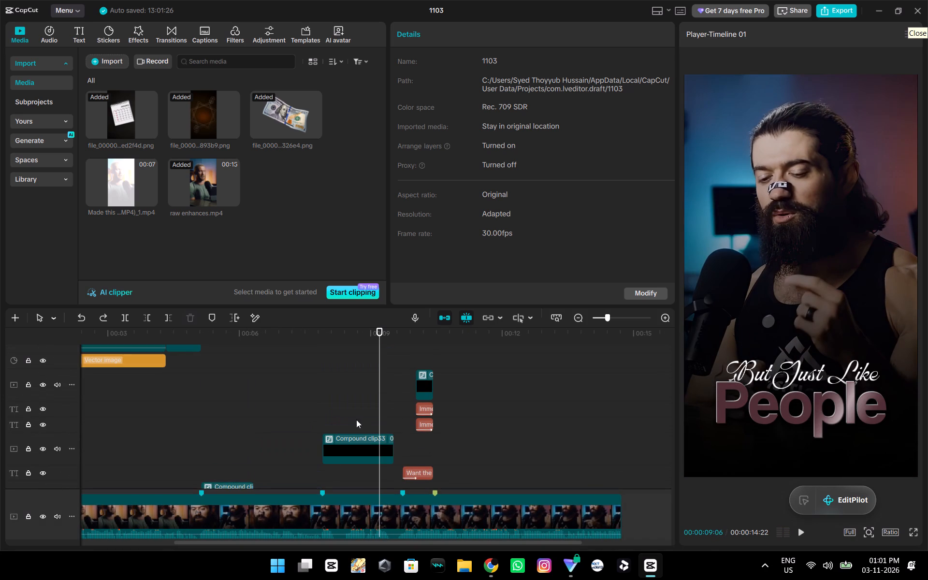
pyautogui.click(343, 406)
pyautogui.moveTo(343, 406); pyautogui.dragTo(326, 406)
pyautogui.moveTo(326, 406); pyautogui.dragTo(320, 406)
pyautogui.press('space')
pyautogui.press('space')
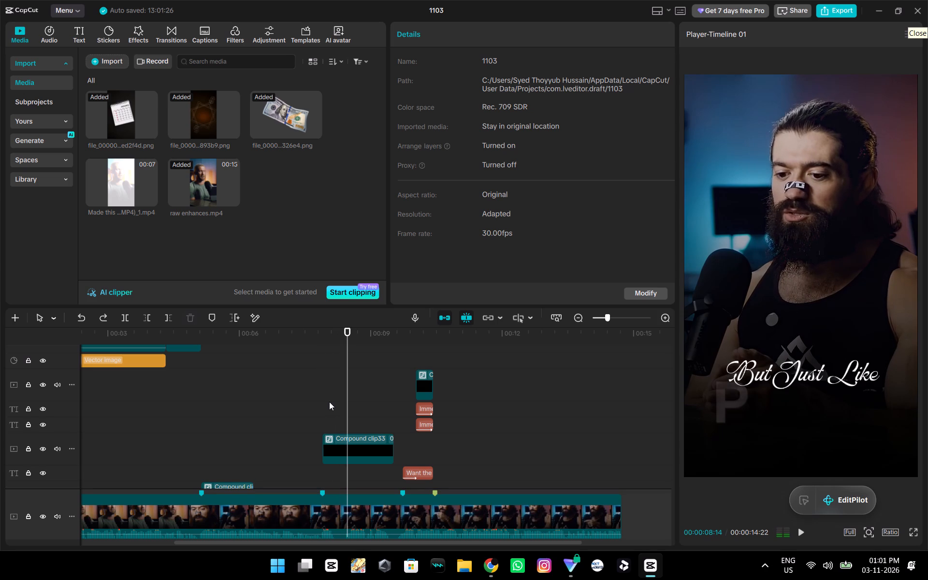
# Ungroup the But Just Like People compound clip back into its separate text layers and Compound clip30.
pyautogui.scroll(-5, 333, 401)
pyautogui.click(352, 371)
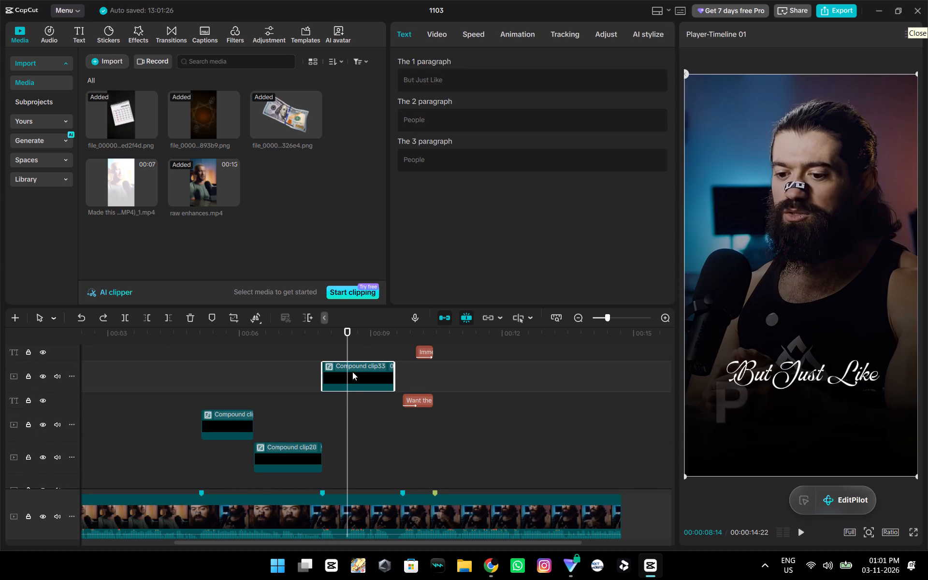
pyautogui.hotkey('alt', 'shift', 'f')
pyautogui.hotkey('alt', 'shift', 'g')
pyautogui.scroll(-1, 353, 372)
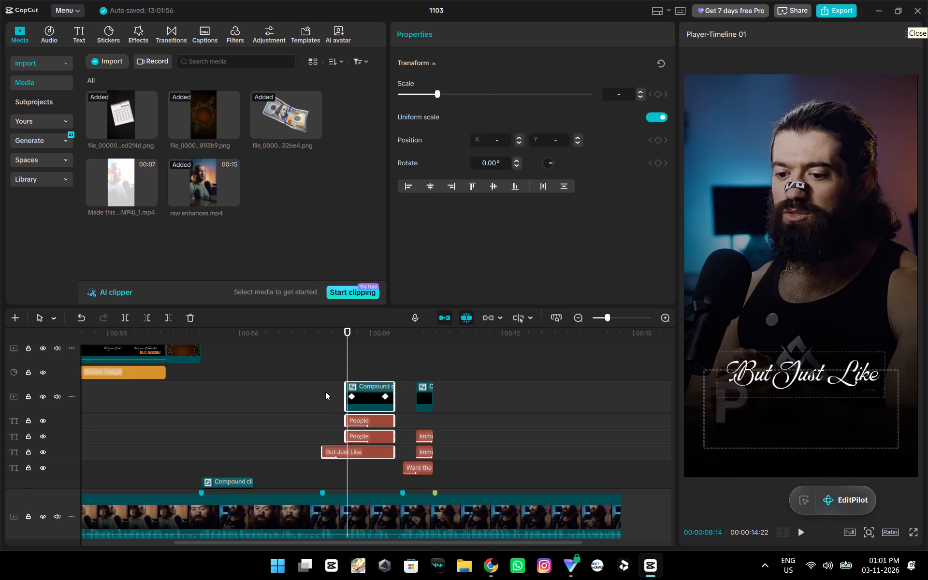
# Replay the "But Just Like" caption several times to find where "Just Like" is spoken.
pyautogui.doubleClick(325, 391)
pyautogui.press('space')
pyautogui.press('space')
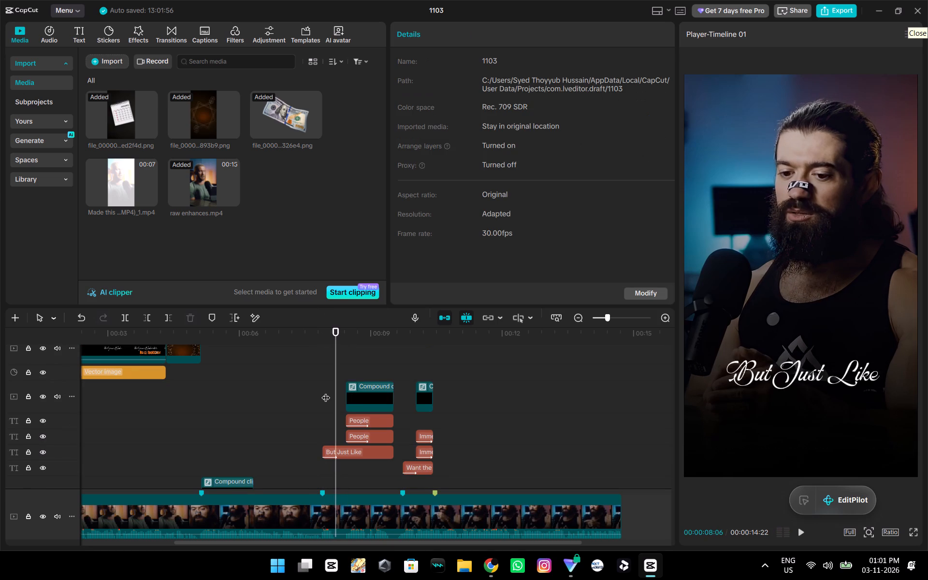
pyautogui.press('space')
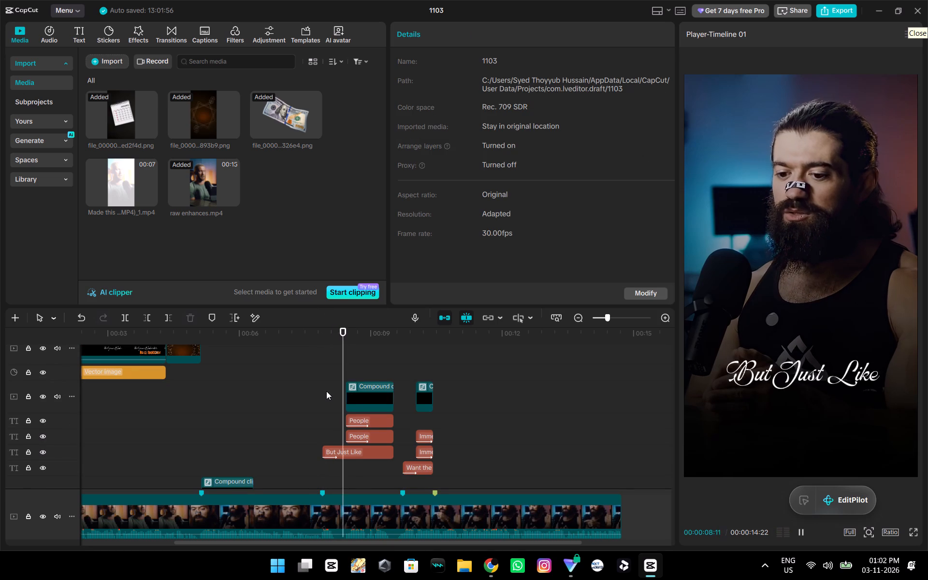
pyautogui.press('space')
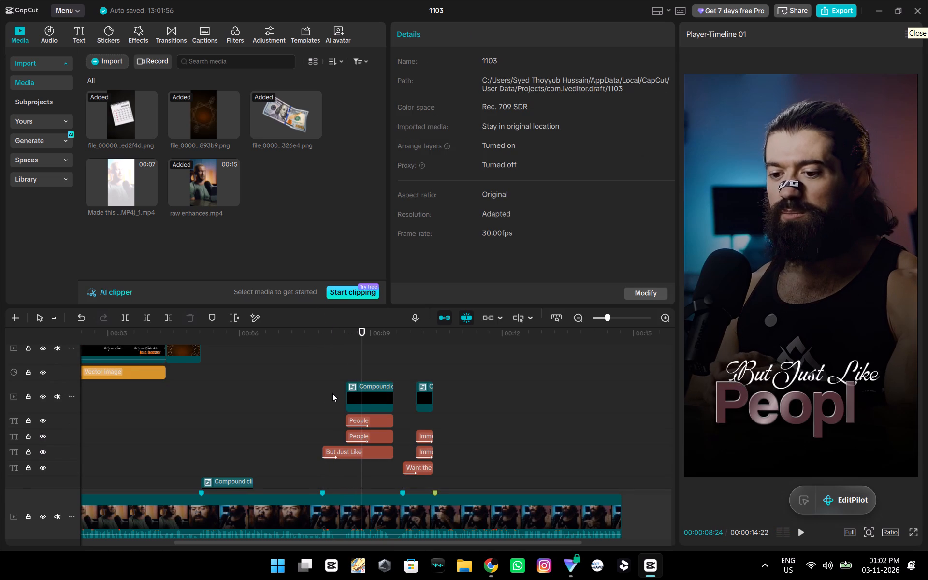
pyautogui.scroll(-7, 358, 438)
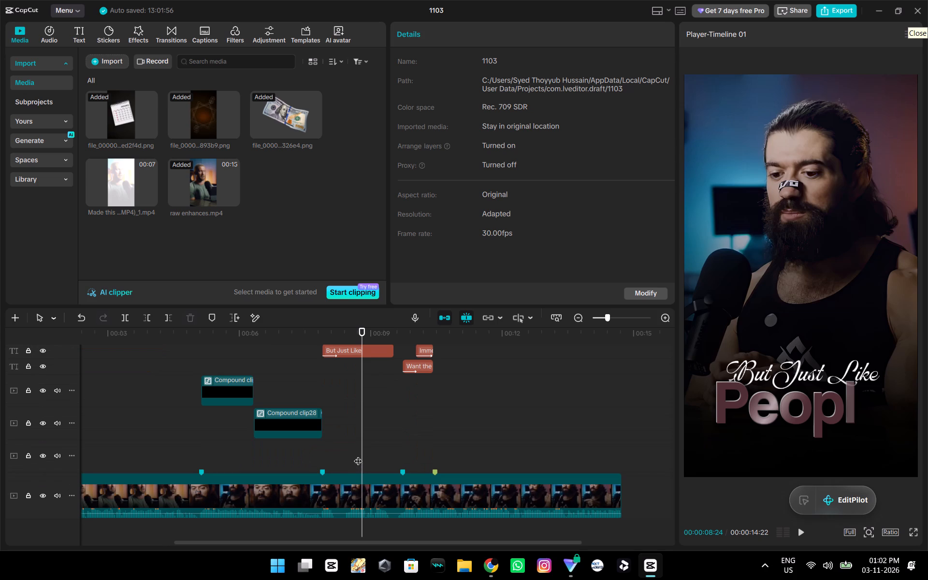
pyautogui.click(338, 442)
pyautogui.moveTo(338, 442); pyautogui.dragTo(329, 444)
pyautogui.press('space')
pyautogui.press('space')
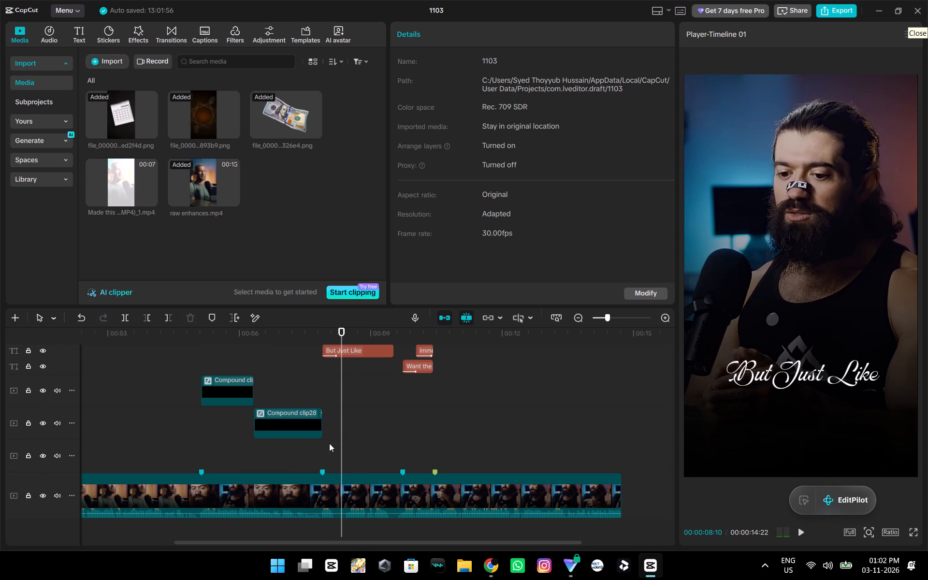
pyautogui.press('space')
# Duplicate the "But Just Like" text so that the copy starts at 00:00:08:05.
pyautogui.click(339, 441)
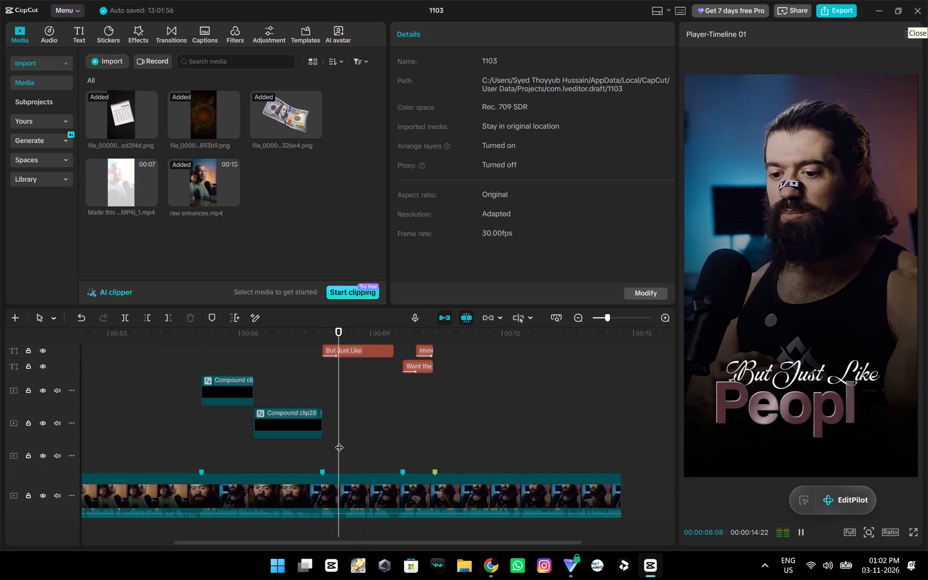
pyautogui.moveTo(339, 441); pyautogui.dragTo(333, 445)
pyautogui.keyDown('ctrl'); pyautogui.scroll(18, 333, 445); pyautogui.keyUp('ctrl')
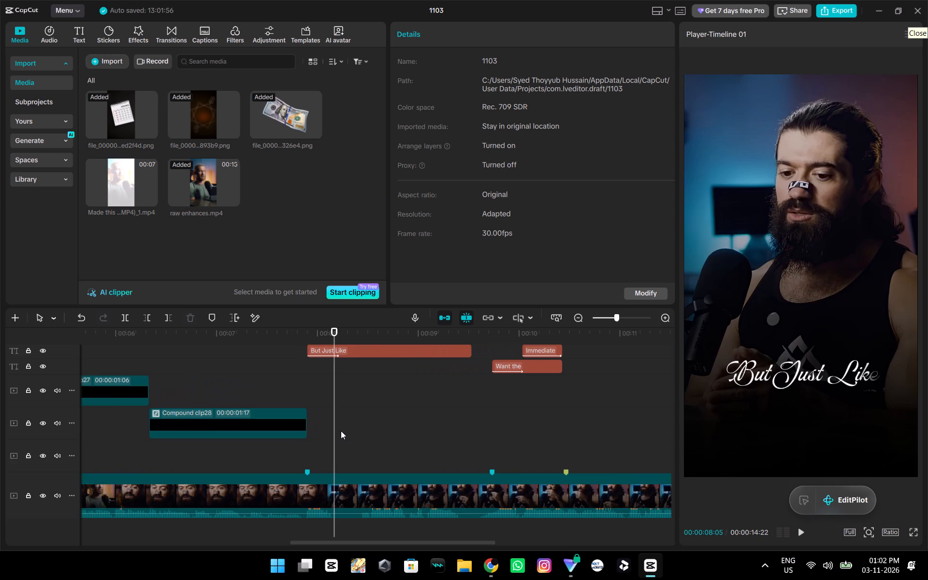
pyautogui.scroll(4, 341, 431)
pyautogui.click(345, 413)
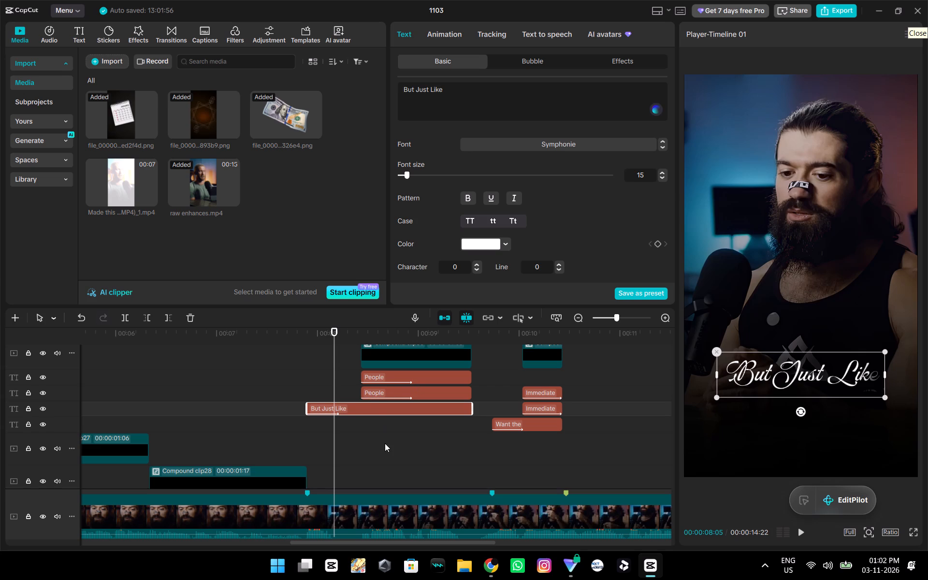
pyautogui.hotkey('ctrl', 'c')
pyautogui.hotkey('ctrl', 'v')
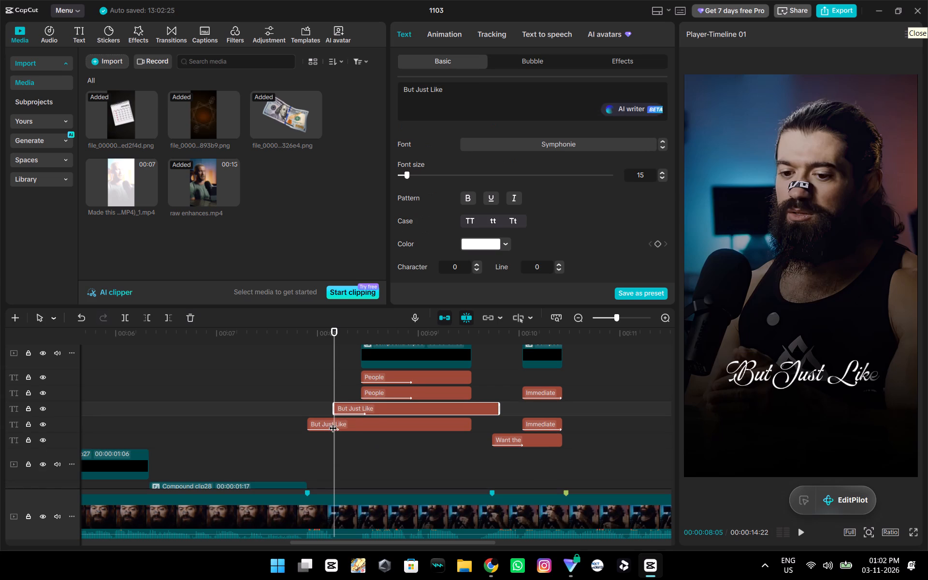
# Shorten the copied text to "Just Like".
pyautogui.click(375, 409)
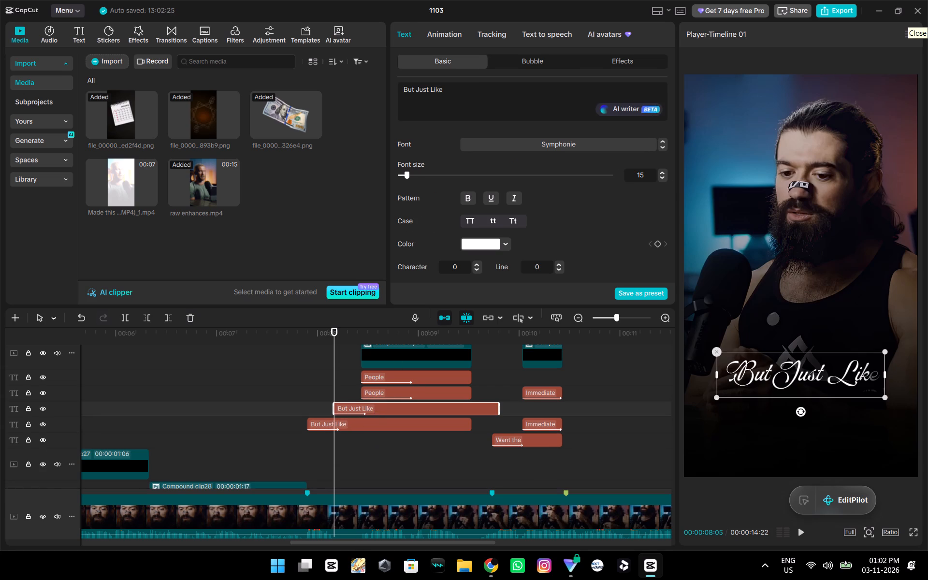
pyautogui.click(416, 89)
pyautogui.press('BackSpace')
pyautogui.press('BackSpace')
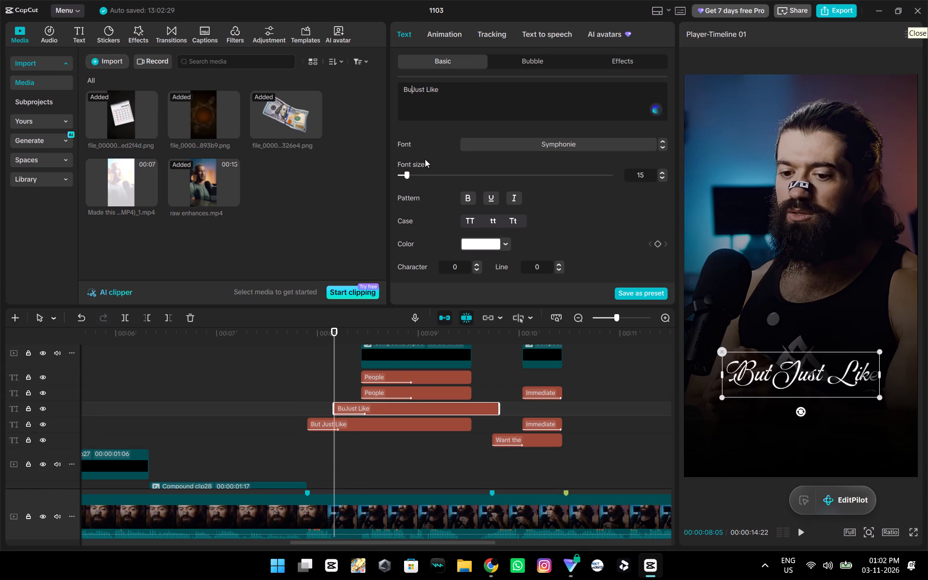
pyautogui.press('BackSpace')
pyautogui.press('BackSpace')
pyautogui.press('BackSpace')
pyautogui.press('BackSpace')
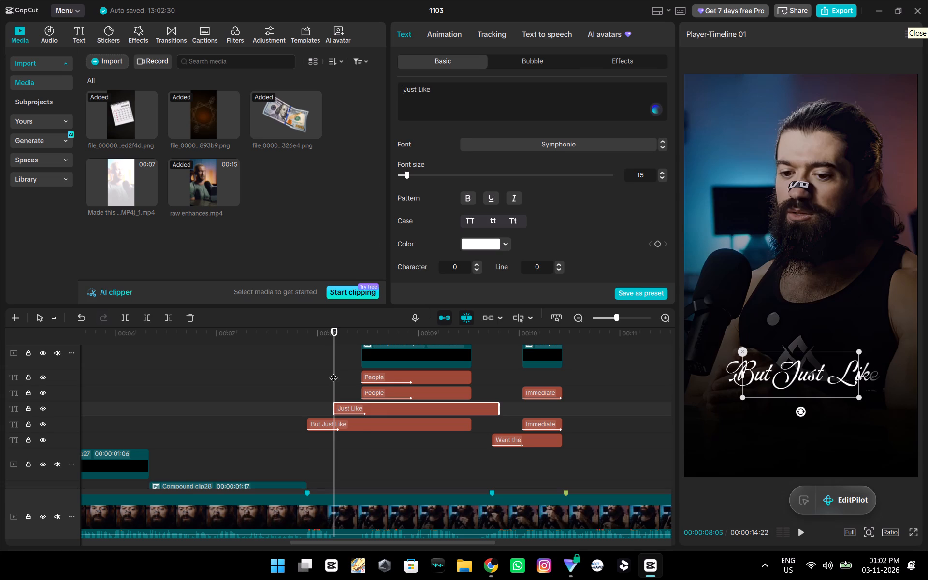
# Shorten the original "But Just Like" text to "But".
pyautogui.click(359, 424)
pyautogui.moveTo(459, 87); pyautogui.dragTo(424, 92)
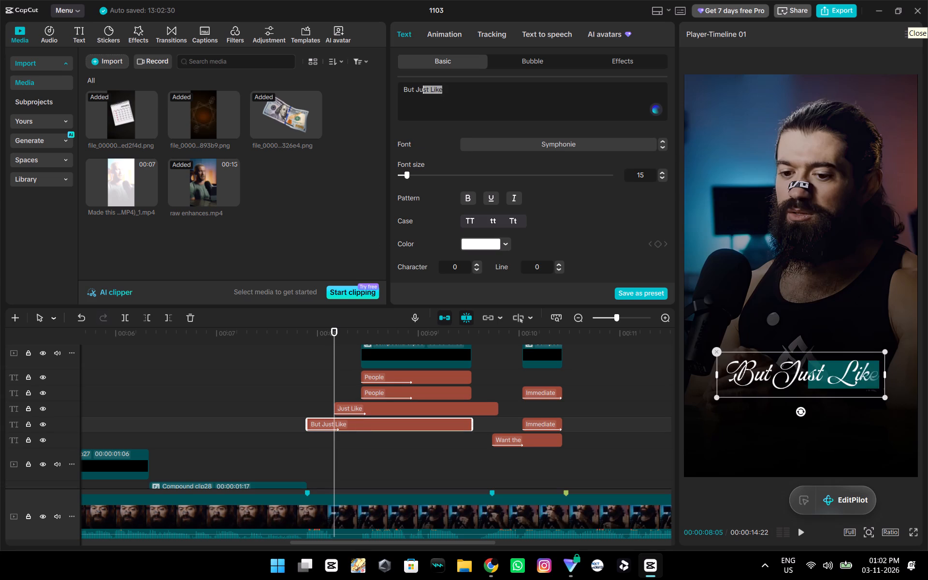
pyautogui.moveTo(424, 92); pyautogui.dragTo(415, 89)
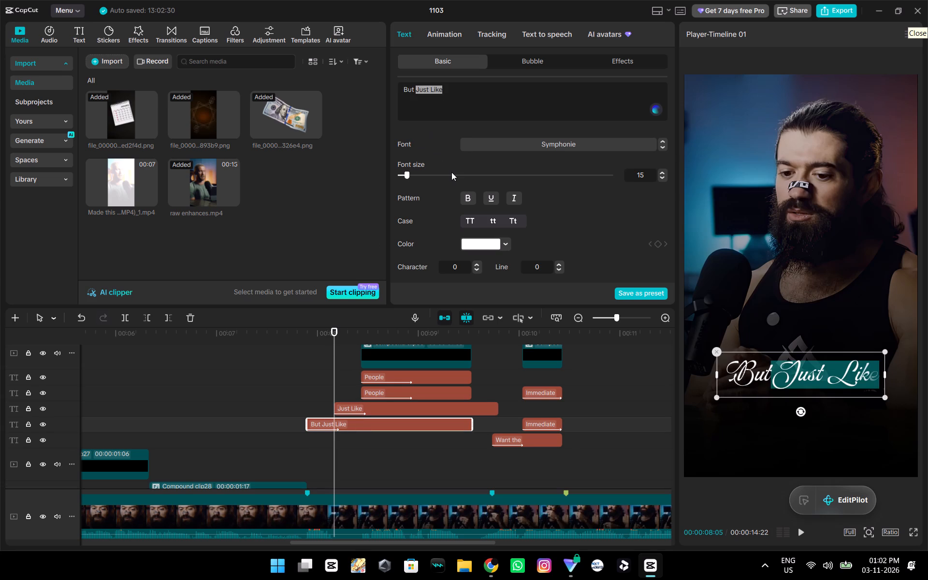
pyautogui.press('BackSpace')
pyautogui.press('BackSpace')
# Preview the split caption and place "But" on the left of the frame with "Just Like" directly beside it.
pyautogui.click(296, 387)
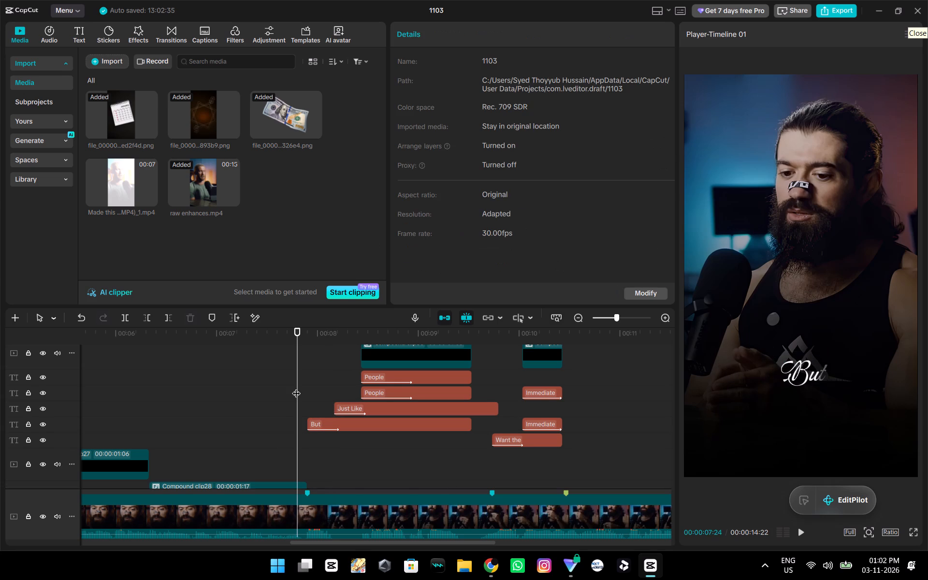
pyautogui.press('space')
pyautogui.press('space')
pyautogui.moveTo(805, 375); pyautogui.dragTo(770, 376)
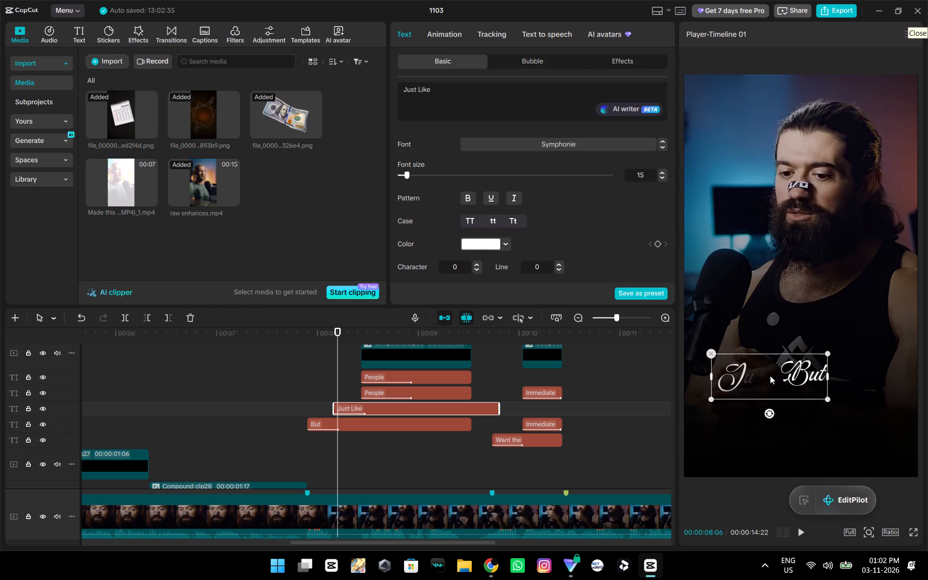
pyautogui.moveTo(770, 376); pyautogui.dragTo(877, 377)
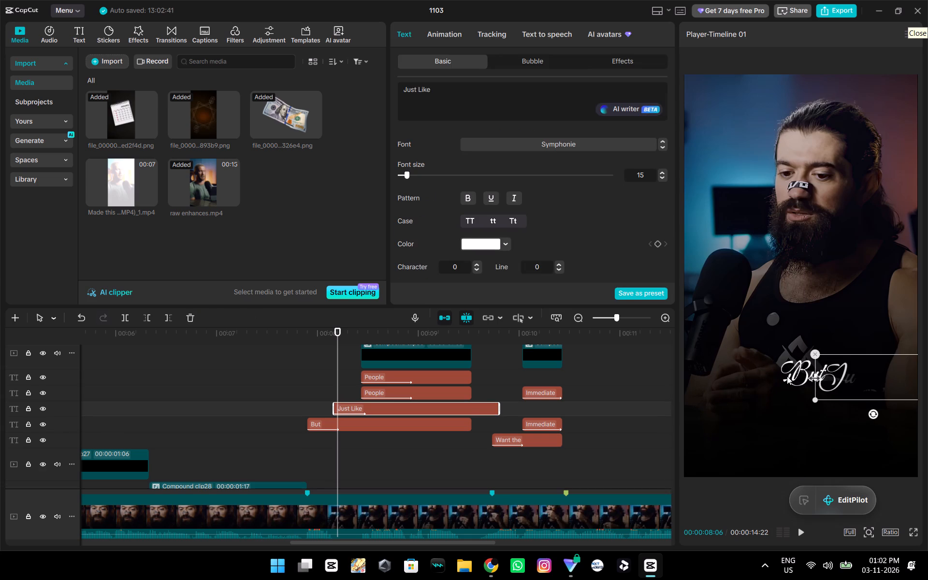
pyautogui.click(787, 376)
pyautogui.moveTo(791, 376); pyautogui.dragTo(725, 377)
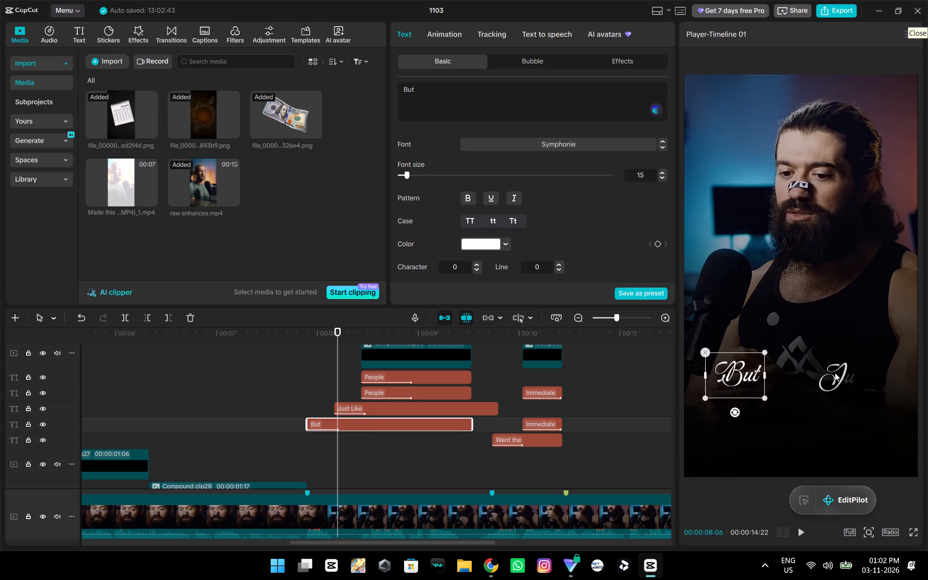
pyautogui.click(853, 381)
pyautogui.moveTo(850, 379); pyautogui.dragTo(801, 373)
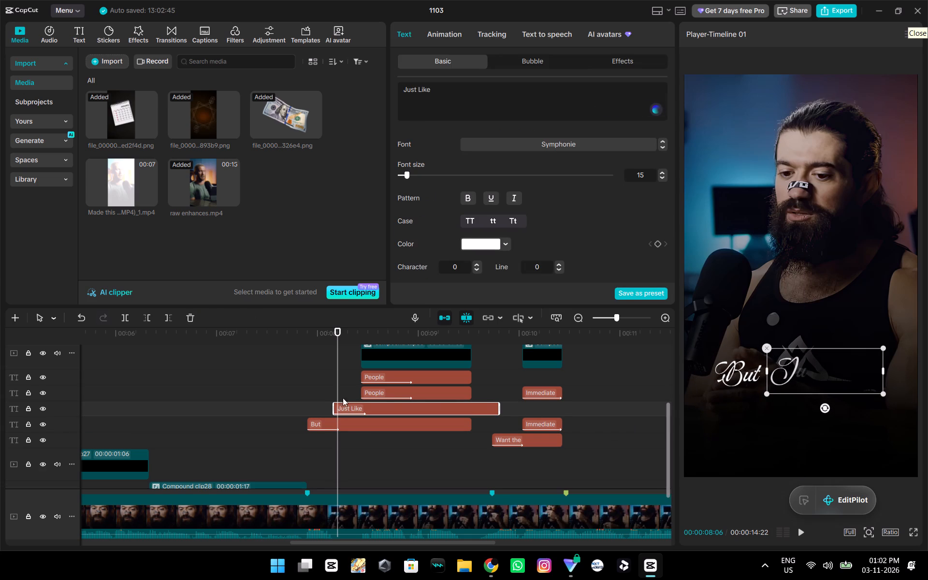
# Play back the split "But" and "Just Like" captions to check their timing against the speech.
pyautogui.click(321, 395)
pyautogui.moveTo(320, 394); pyautogui.dragTo(294, 395)
pyautogui.press('space')
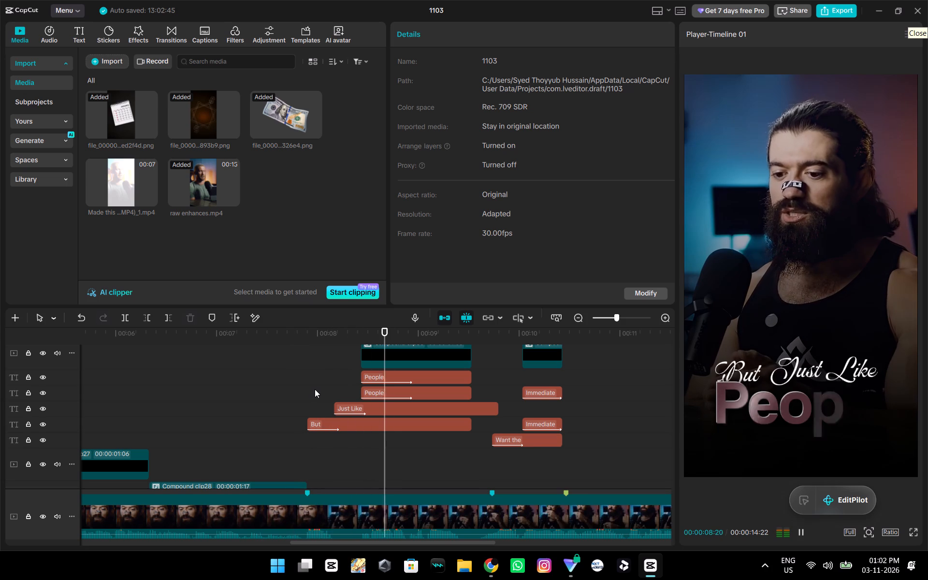
pyautogui.press('space')
pyautogui.click(327, 388)
pyautogui.moveTo(327, 388); pyautogui.dragTo(340, 391)
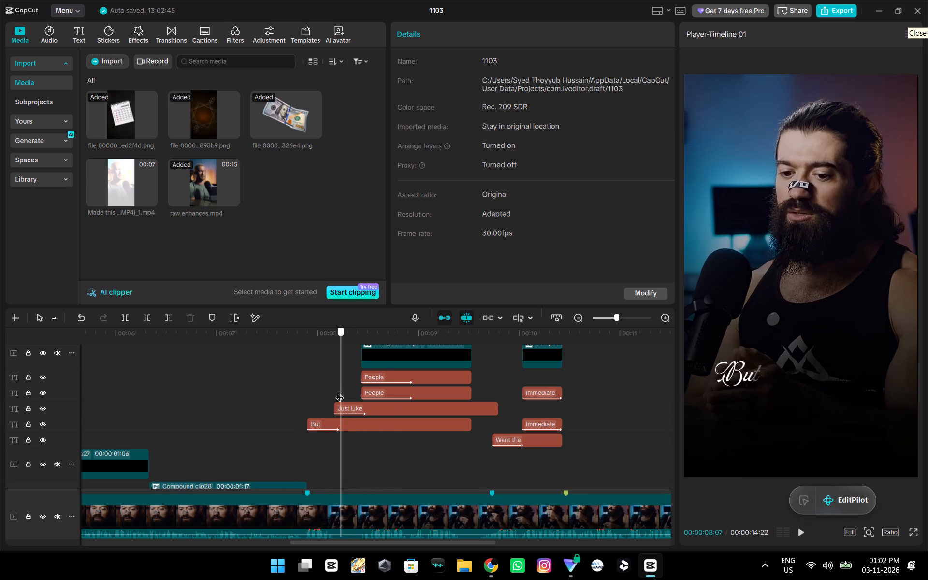
pyautogui.moveTo(340, 391); pyautogui.dragTo(340, 392)
pyautogui.scroll(-2, 353, 448)
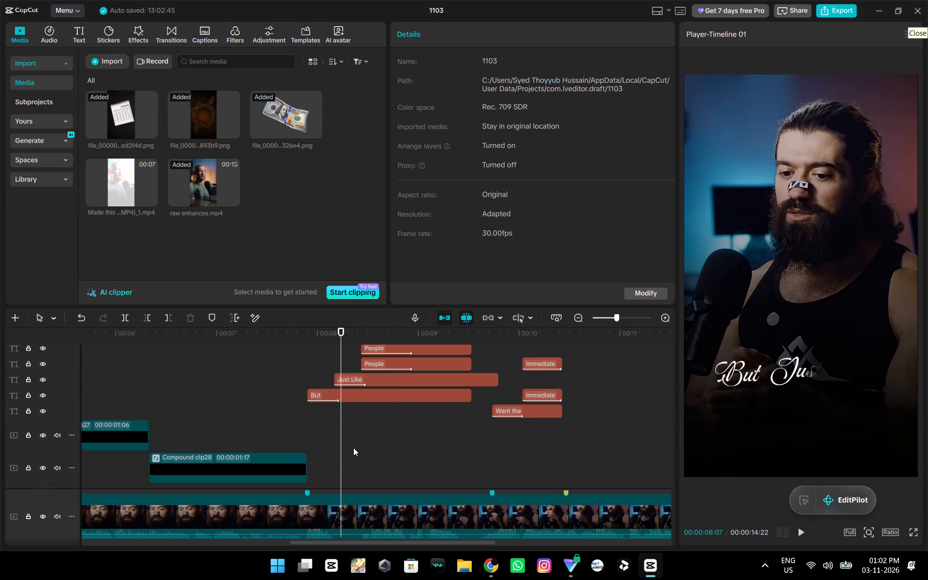
pyautogui.scroll(-3, 353, 448)
pyautogui.press('space')
pyautogui.press('space')
pyautogui.press('space')
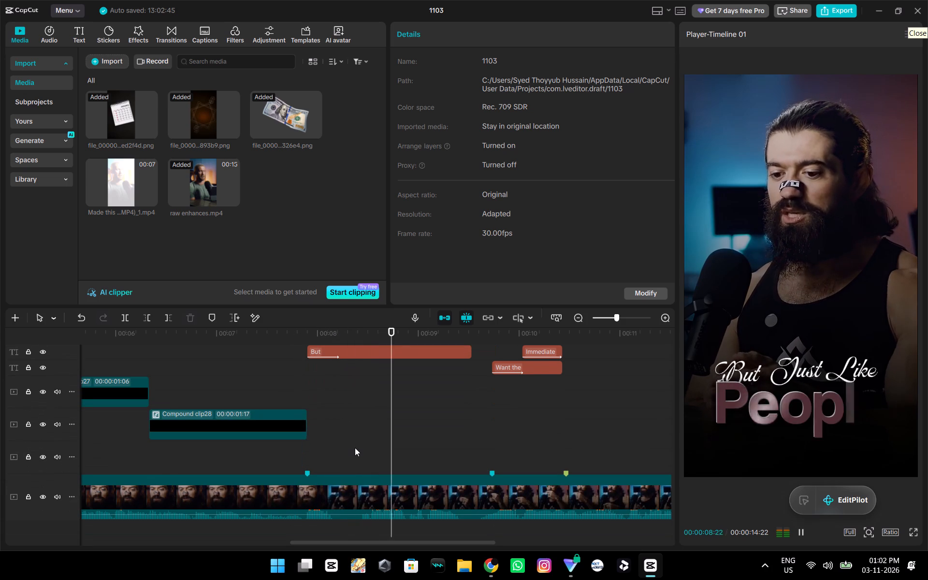
pyautogui.press('space')
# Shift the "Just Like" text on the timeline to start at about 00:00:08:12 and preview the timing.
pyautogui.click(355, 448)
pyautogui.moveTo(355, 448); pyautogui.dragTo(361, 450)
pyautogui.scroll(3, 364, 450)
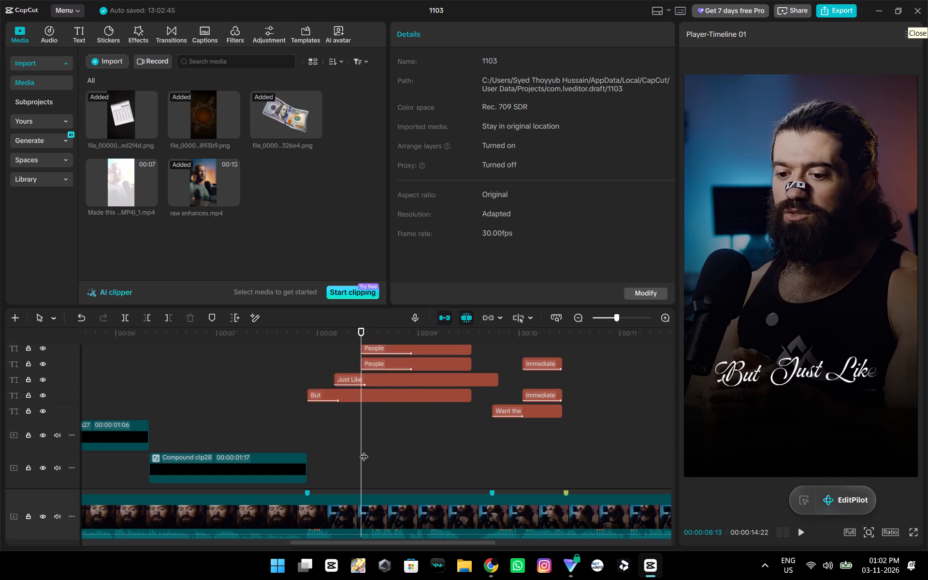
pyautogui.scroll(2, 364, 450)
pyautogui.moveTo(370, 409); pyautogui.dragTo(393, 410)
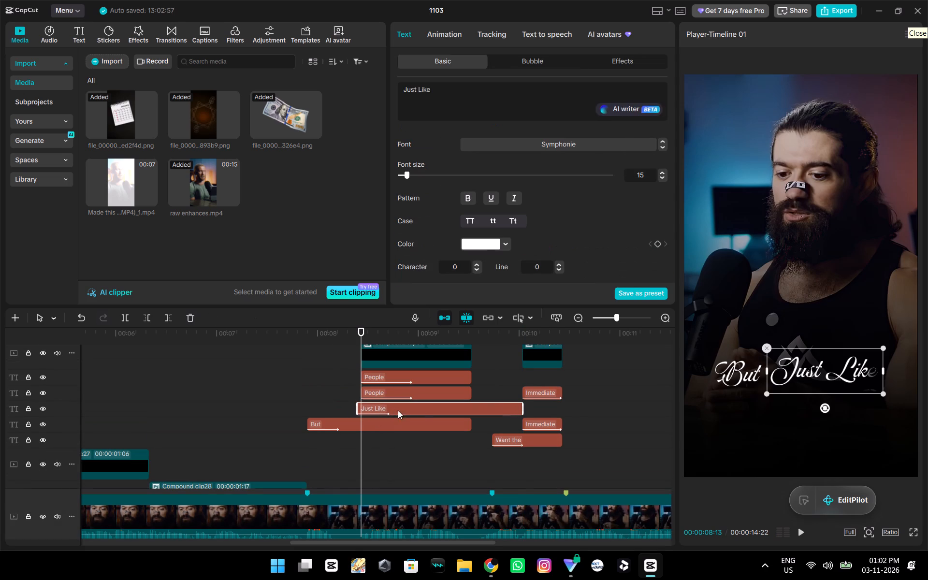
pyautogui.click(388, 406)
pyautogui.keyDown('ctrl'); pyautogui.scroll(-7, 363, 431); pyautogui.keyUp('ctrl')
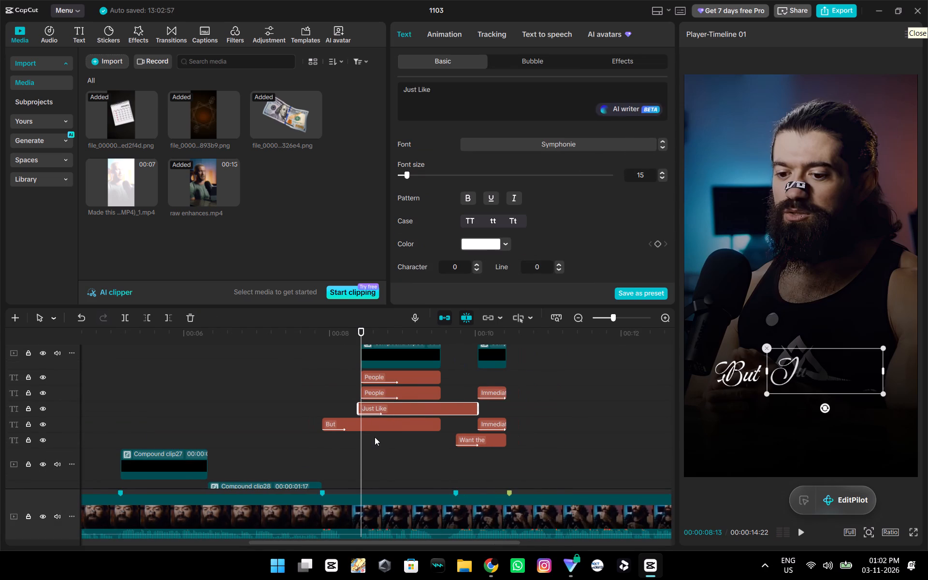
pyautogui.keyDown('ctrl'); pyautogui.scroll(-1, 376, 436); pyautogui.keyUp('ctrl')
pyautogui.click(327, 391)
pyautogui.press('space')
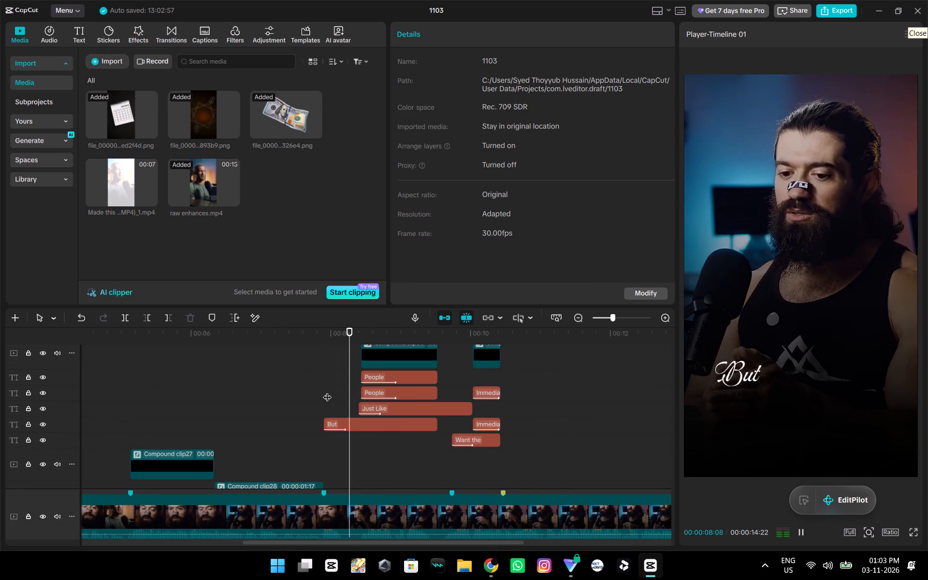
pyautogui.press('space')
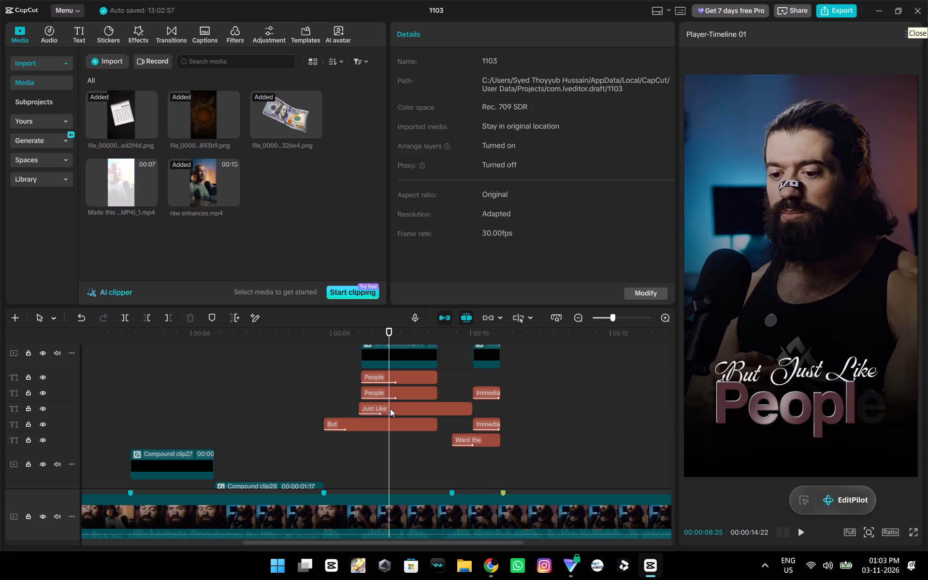
# Nudge the "Just Like" text left and slightly down in the frame so it sits closer to "But".
pyautogui.click(390, 405)
pyautogui.moveTo(805, 376); pyautogui.dragTo(797, 376)
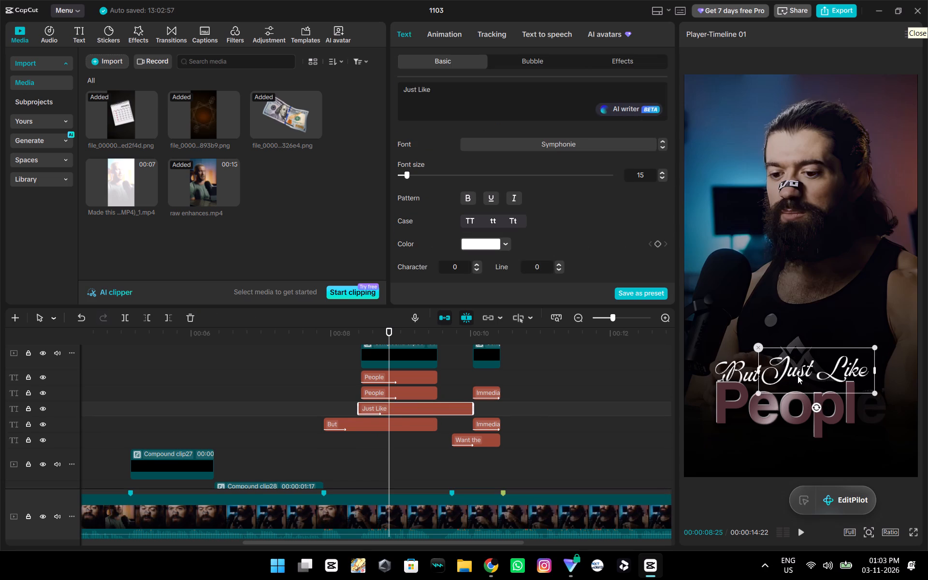
pyautogui.moveTo(797, 376); pyautogui.dragTo(796, 378)
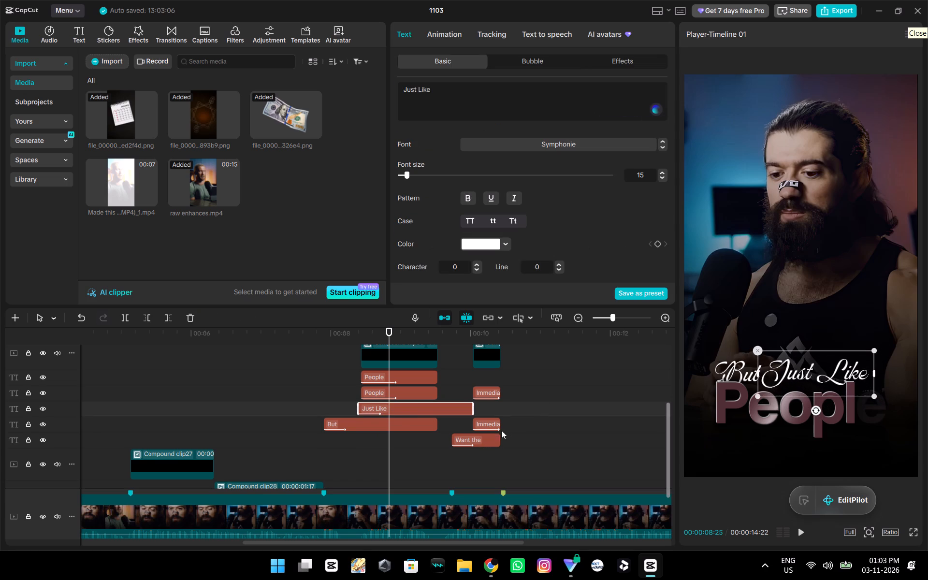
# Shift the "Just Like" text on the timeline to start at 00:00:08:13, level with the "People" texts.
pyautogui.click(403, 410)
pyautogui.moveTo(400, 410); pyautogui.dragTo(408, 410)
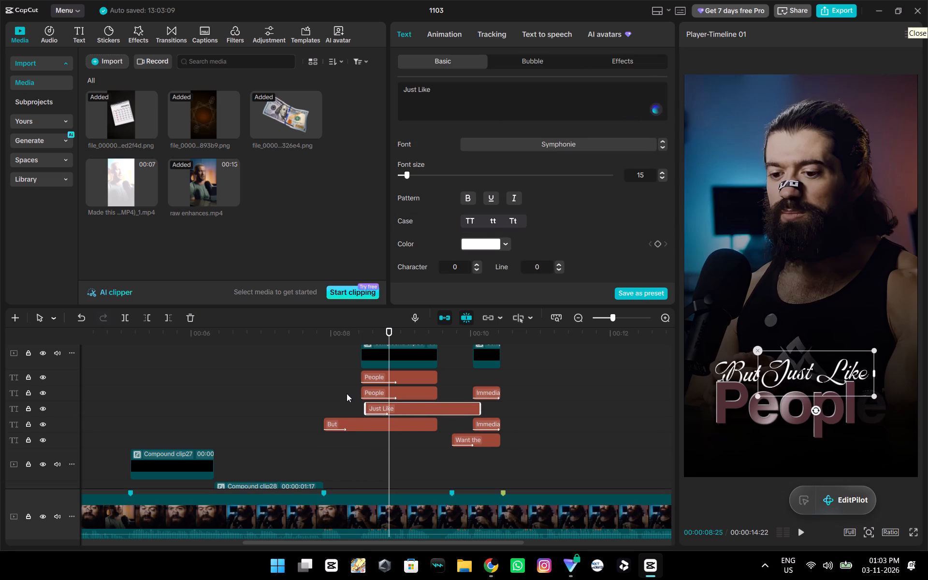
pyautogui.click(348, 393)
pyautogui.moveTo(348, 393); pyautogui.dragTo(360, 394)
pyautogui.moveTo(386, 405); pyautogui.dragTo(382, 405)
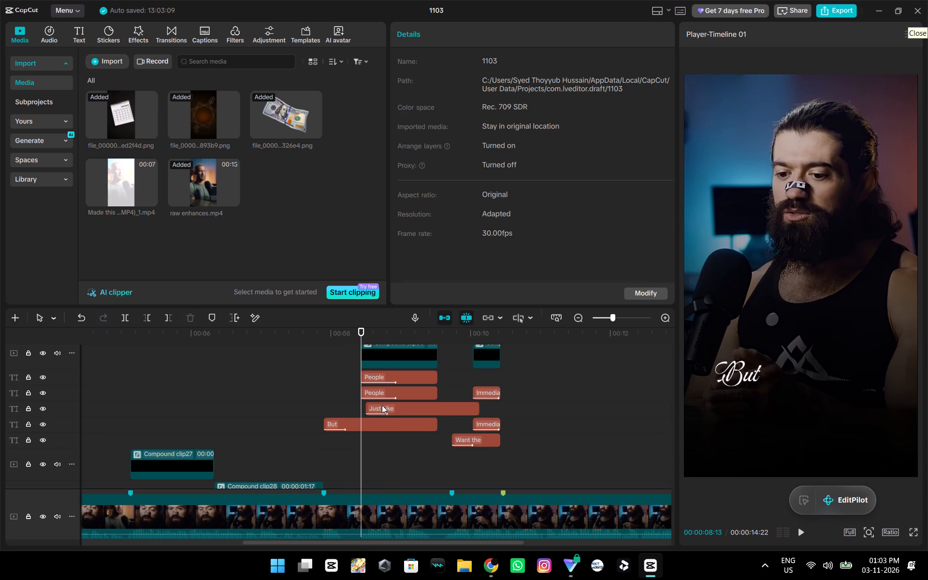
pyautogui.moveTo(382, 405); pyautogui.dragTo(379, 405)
# Play and scrub through the "But Just Like People" captions to check when each word appears.
pyautogui.click(317, 405)
pyautogui.moveTo(317, 405); pyautogui.dragTo(311, 406)
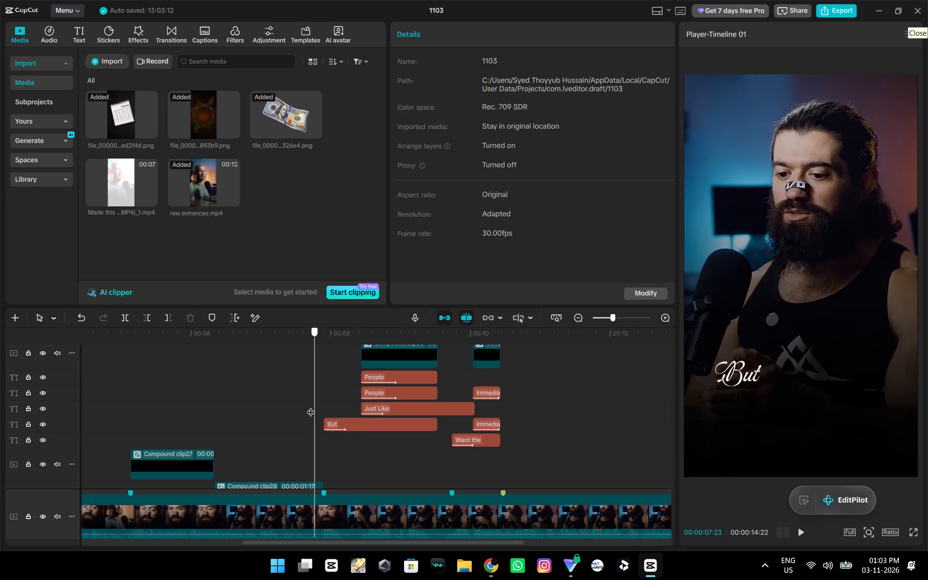
pyautogui.moveTo(311, 406); pyautogui.dragTo(310, 406)
pyautogui.press('space')
pyautogui.press('space')
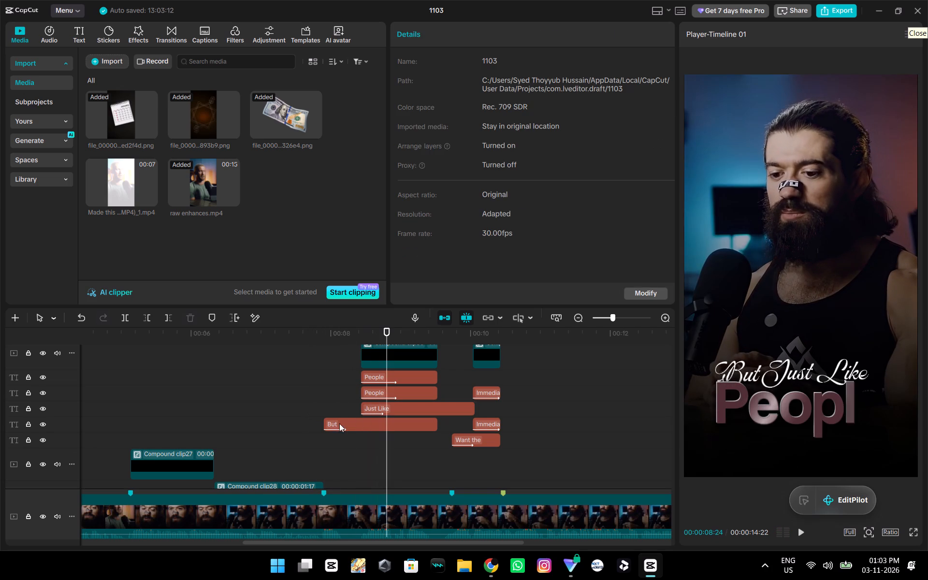
pyautogui.click(345, 405)
pyautogui.moveTo(345, 405); pyautogui.dragTo(360, 411)
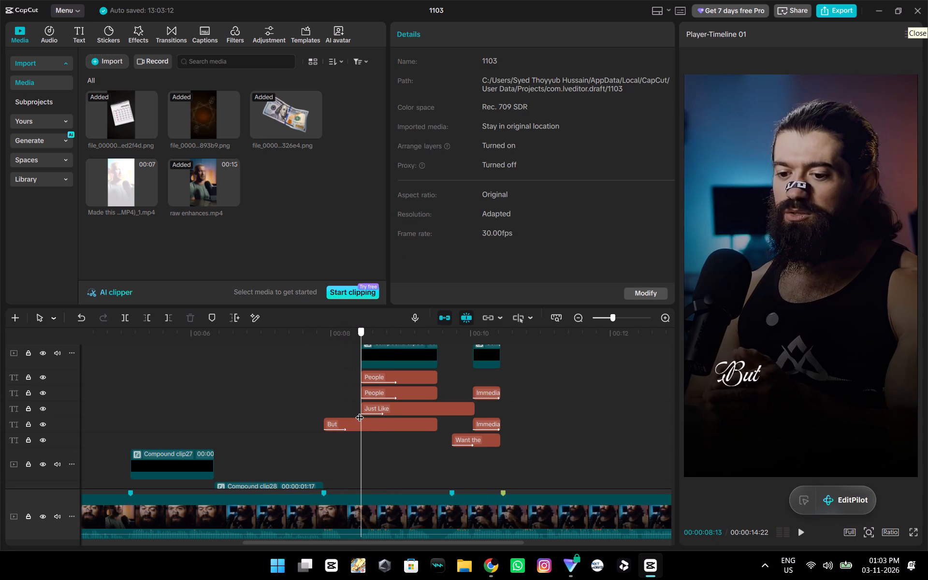
pyautogui.moveTo(360, 411); pyautogui.dragTo(409, 427)
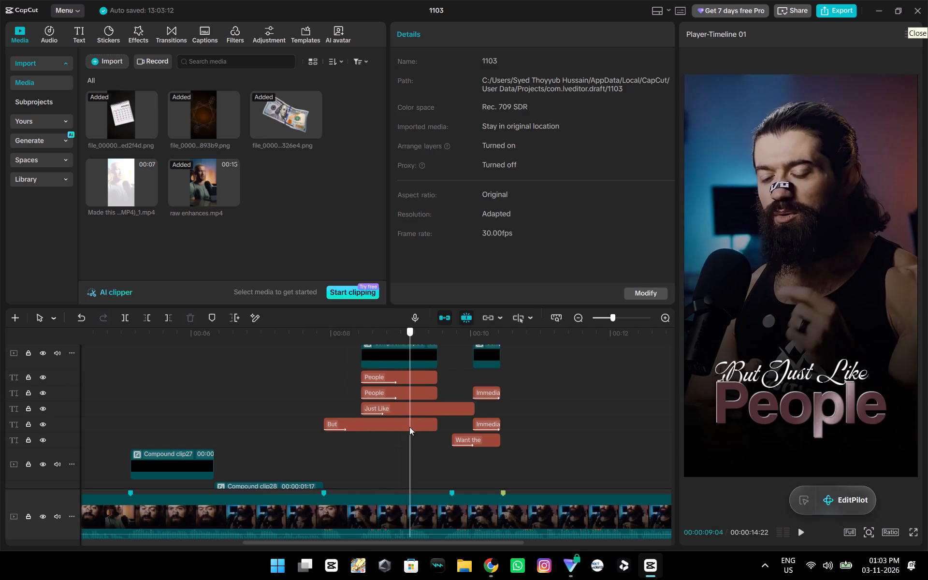
pyautogui.moveTo(409, 427); pyautogui.dragTo(388, 428)
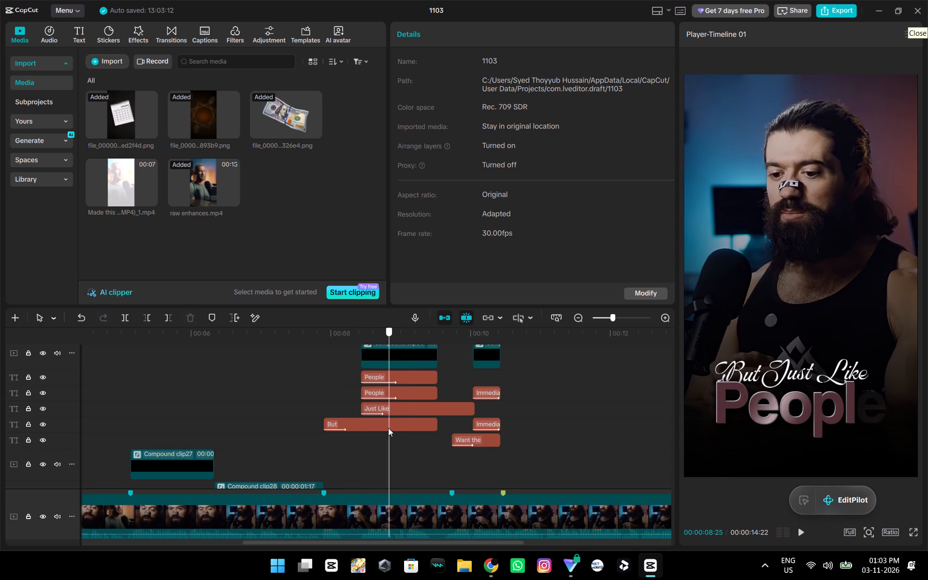
pyautogui.moveTo(388, 428); pyautogui.dragTo(360, 424)
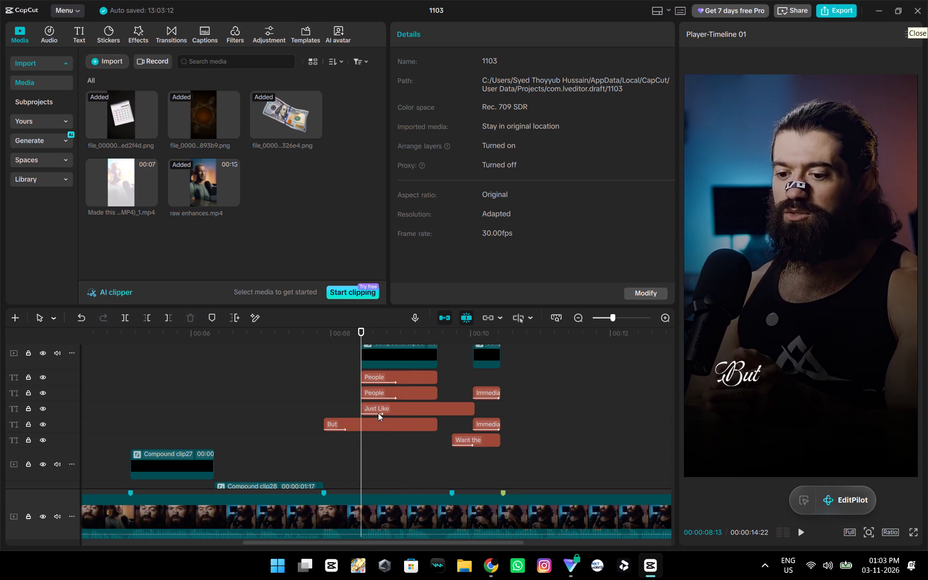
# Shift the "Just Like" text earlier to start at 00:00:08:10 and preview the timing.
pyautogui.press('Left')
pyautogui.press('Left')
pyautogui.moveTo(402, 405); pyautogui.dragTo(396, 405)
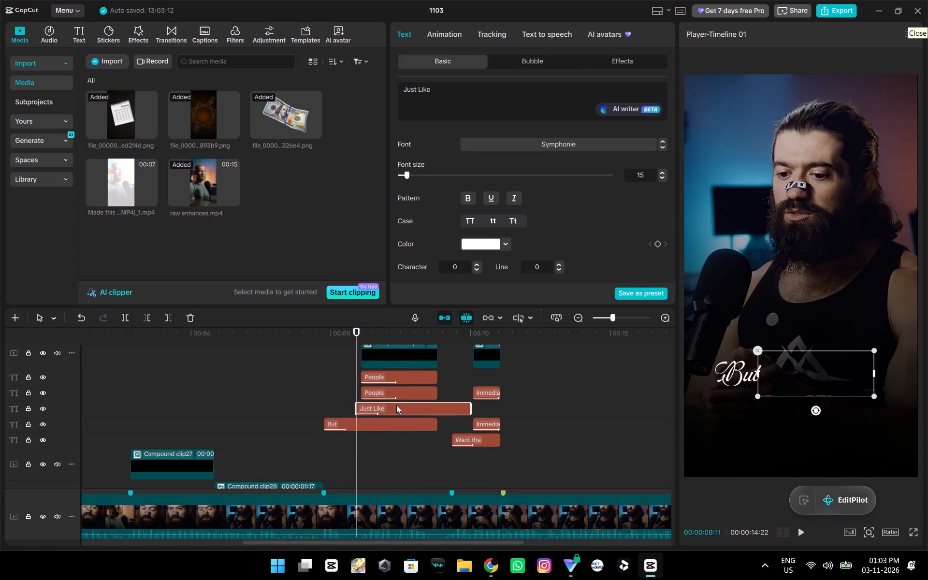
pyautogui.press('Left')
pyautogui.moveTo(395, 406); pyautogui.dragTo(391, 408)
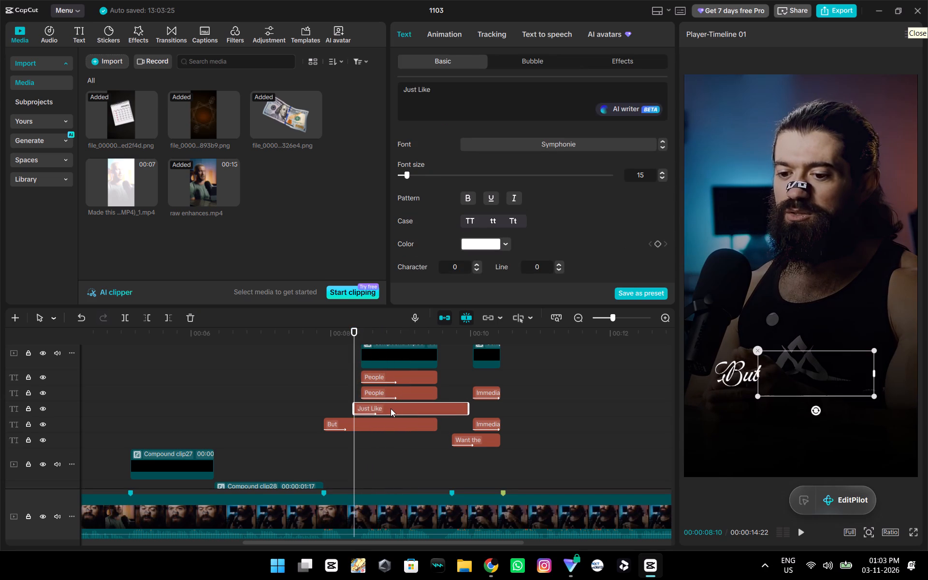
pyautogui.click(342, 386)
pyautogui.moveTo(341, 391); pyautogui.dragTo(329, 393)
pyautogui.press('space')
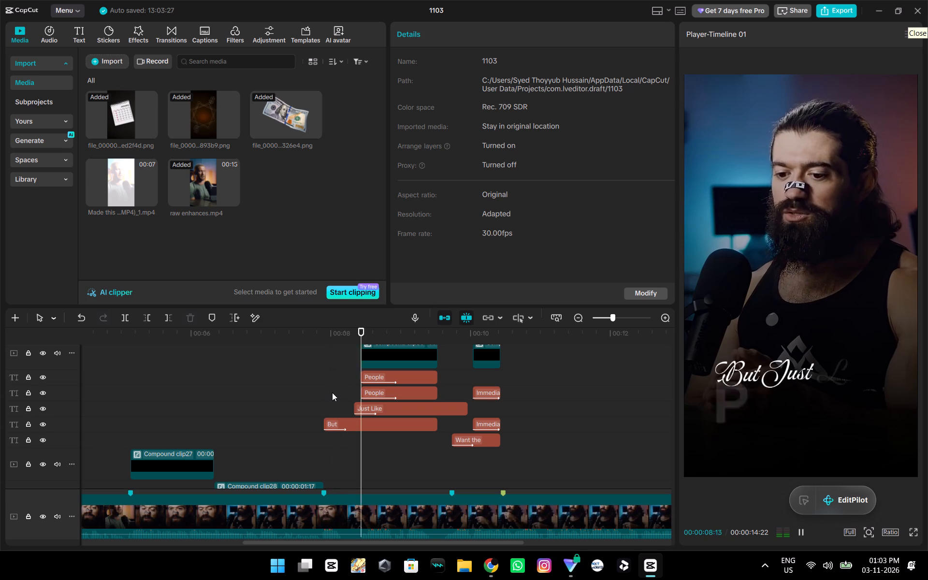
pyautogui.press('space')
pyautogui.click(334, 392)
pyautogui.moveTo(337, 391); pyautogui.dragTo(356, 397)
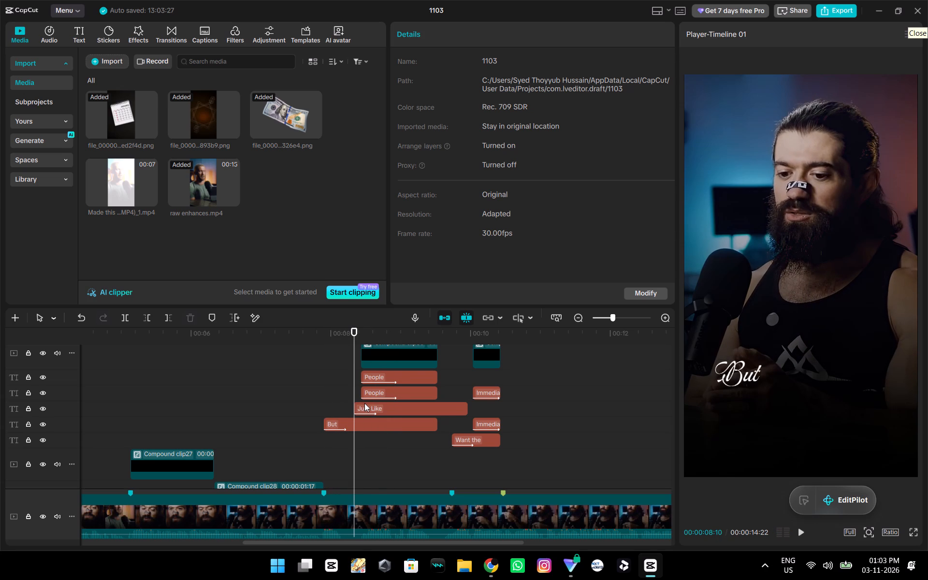
# Move the "Just Like" text to start at 00:00:08:11.
pyautogui.click(364, 403)
pyautogui.press('Right')
pyautogui.moveTo(377, 408); pyautogui.dragTo(378, 408)
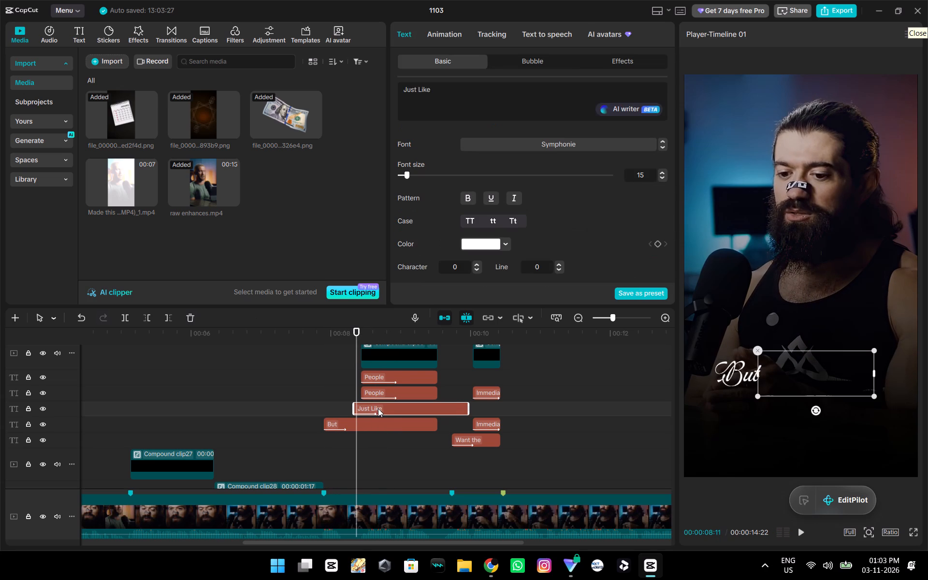
pyautogui.moveTo(378, 408); pyautogui.dragTo(382, 408)
pyautogui.click(382, 408)
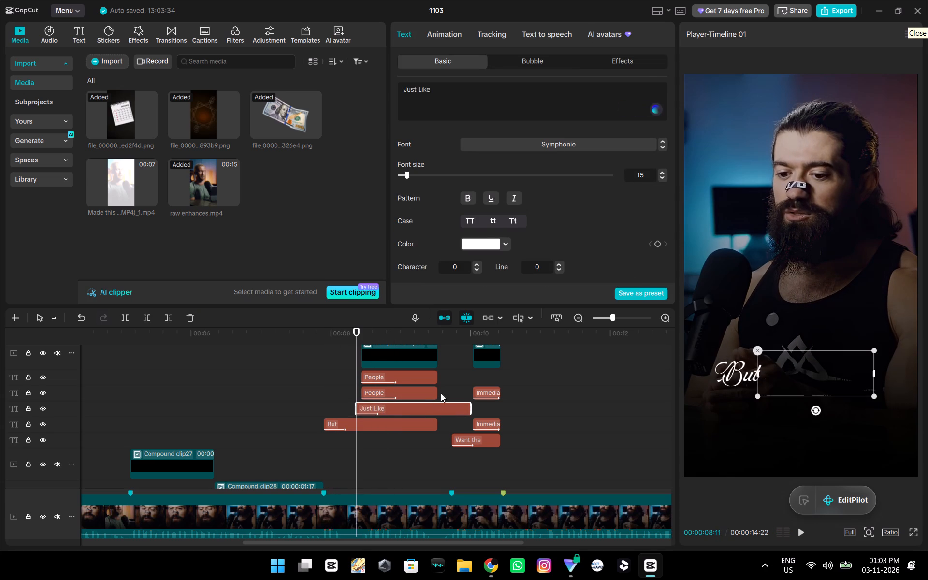
# Trim the end of the "Just Like" text to 00:00:09:16, level with the end of the "People" texts.
pyautogui.doubleClick(441, 392)
pyautogui.click(450, 411)
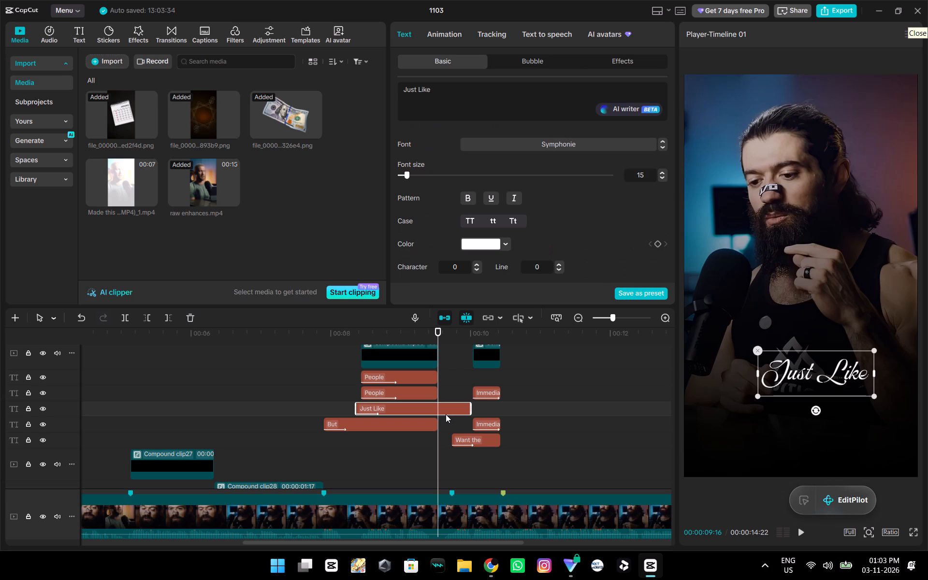
pyautogui.press('w')
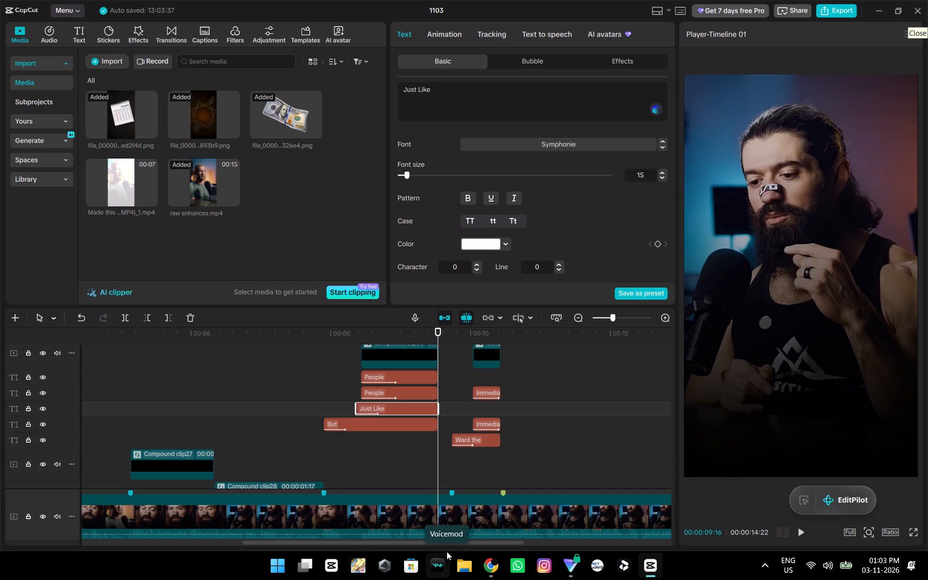
# Play back the transition from the "5 years" caption into "But Just Like People" to check the sync.
pyautogui.click(286, 406)
pyautogui.press('space')
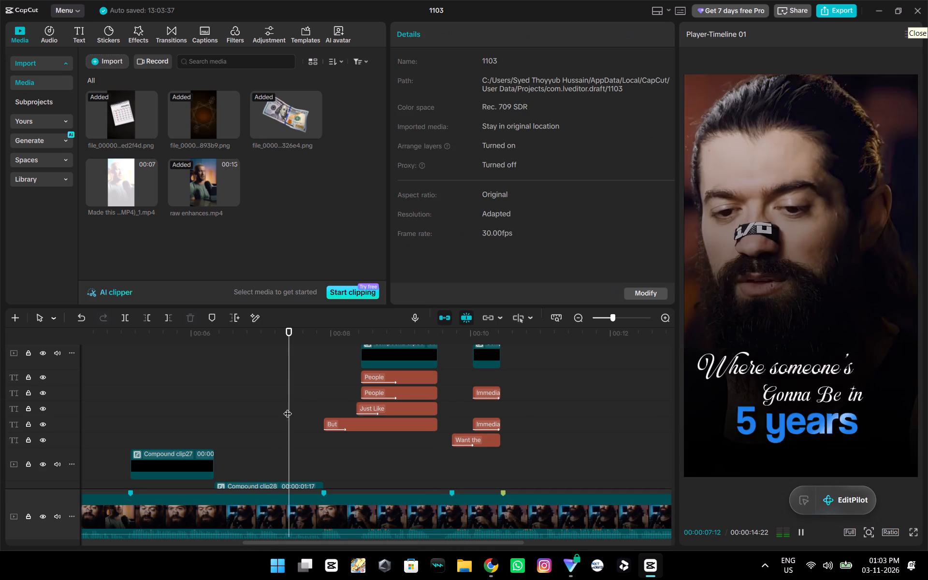
pyautogui.press('space')
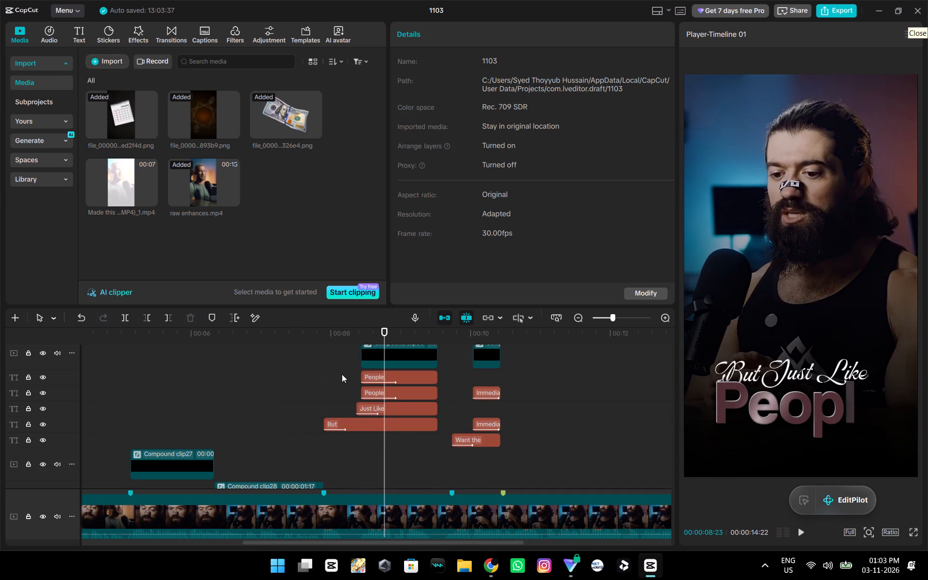
pyautogui.click(342, 374)
pyautogui.moveTo(342, 375); pyautogui.dragTo(354, 379)
pyautogui.press('space')
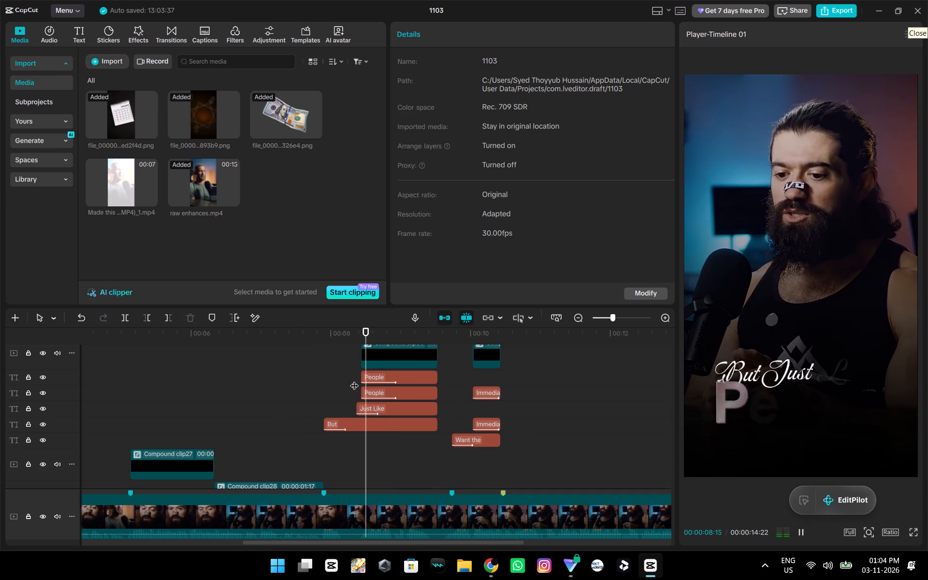
pyautogui.press('space')
pyautogui.click(343, 379)
pyautogui.moveTo(343, 379); pyautogui.dragTo(307, 381)
pyautogui.press('space')
pyautogui.press('space')
pyautogui.press('space')
pyautogui.press('space')
pyautogui.click(351, 387)
pyautogui.moveTo(351, 387); pyautogui.dragTo(358, 389)
# Copy the dark orange gradient vector image that sits beneath the calendar scene on the timeline.
pyautogui.keyDown('ctrl'); pyautogui.scroll(-14, 334, 429); pyautogui.keyUp('ctrl')
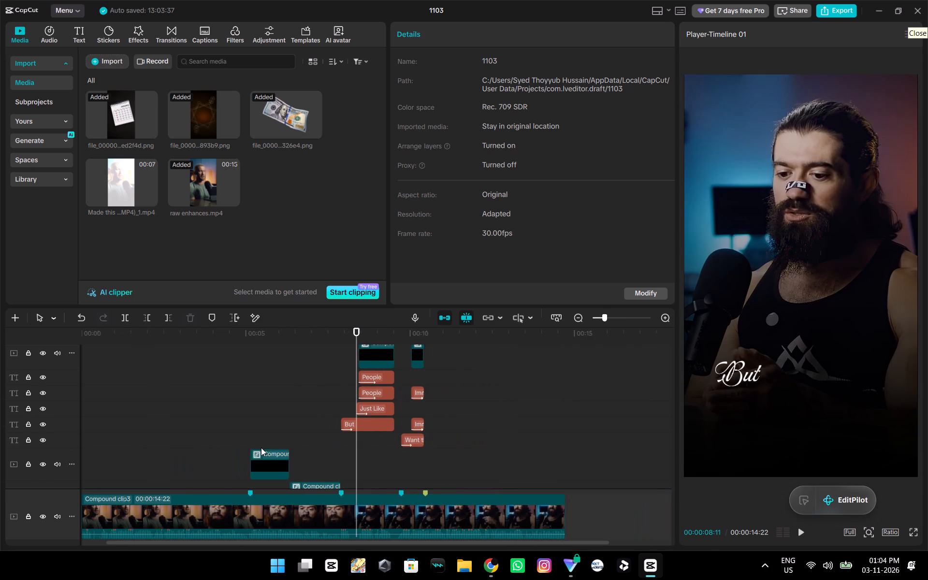
pyautogui.keyDown('ctrl'); pyautogui.scroll(-8, 261, 448); pyautogui.keyUp('ctrl')
pyautogui.click(153, 390)
pyautogui.moveTo(152, 390); pyautogui.dragTo(126, 392)
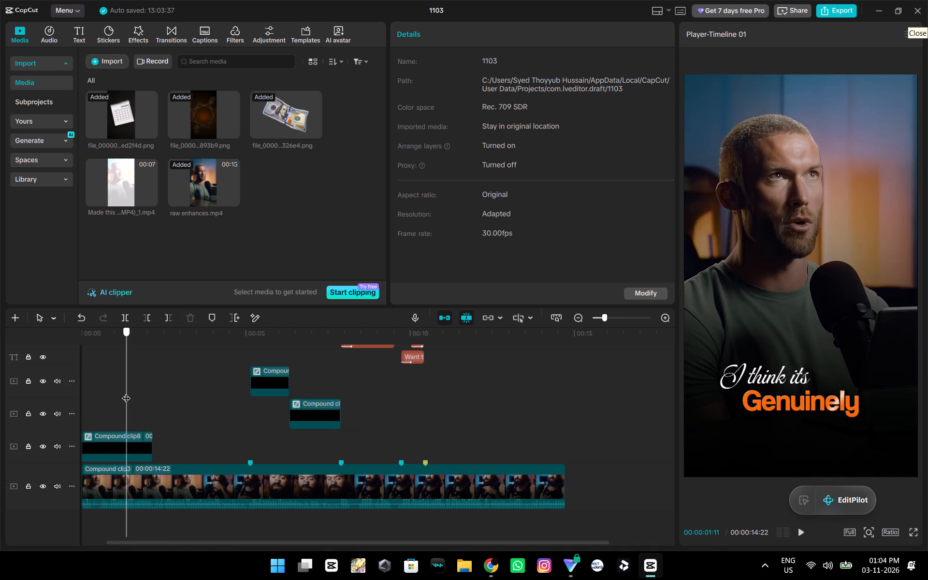
pyautogui.moveTo(126, 392); pyautogui.dragTo(214, 416)
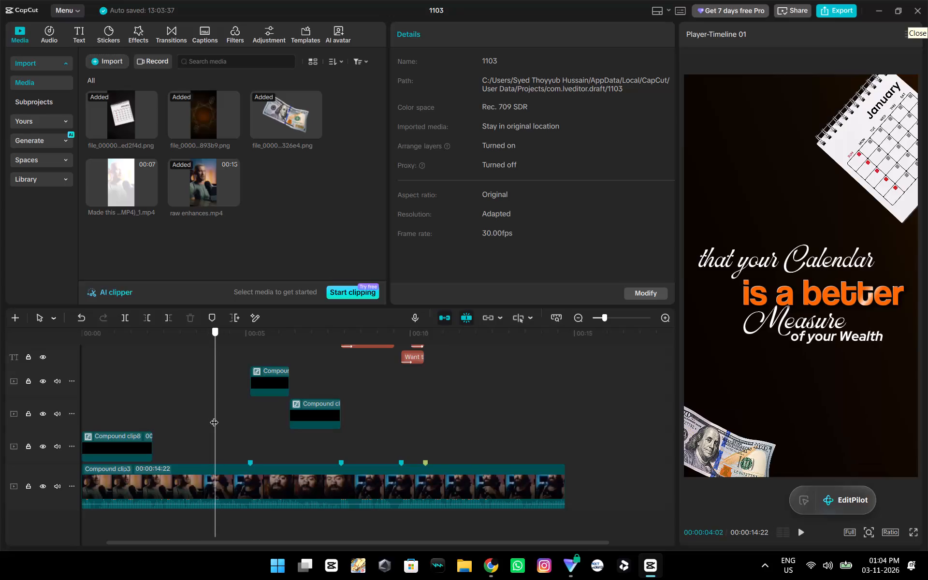
pyautogui.moveTo(214, 416); pyautogui.dragTo(216, 417)
pyautogui.scroll(11, 216, 417)
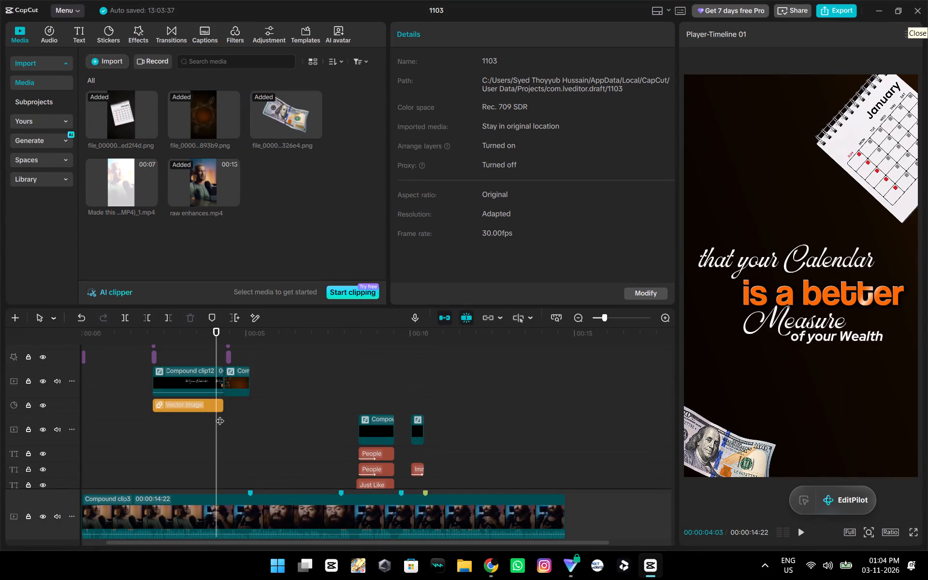
pyautogui.scroll(3, 220, 415)
pyautogui.click(210, 415)
pyautogui.click(196, 441)
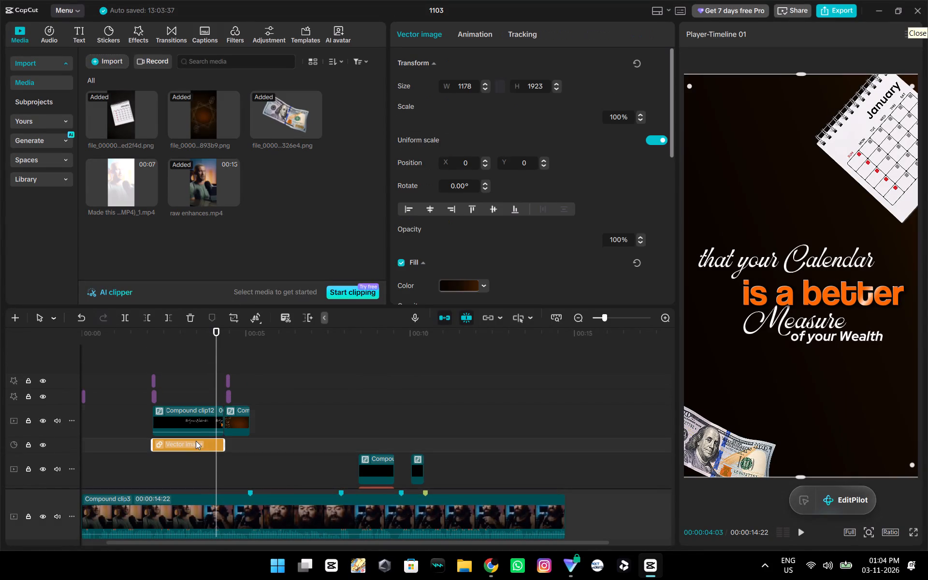
pyautogui.hotkey('ctrl', 'c')
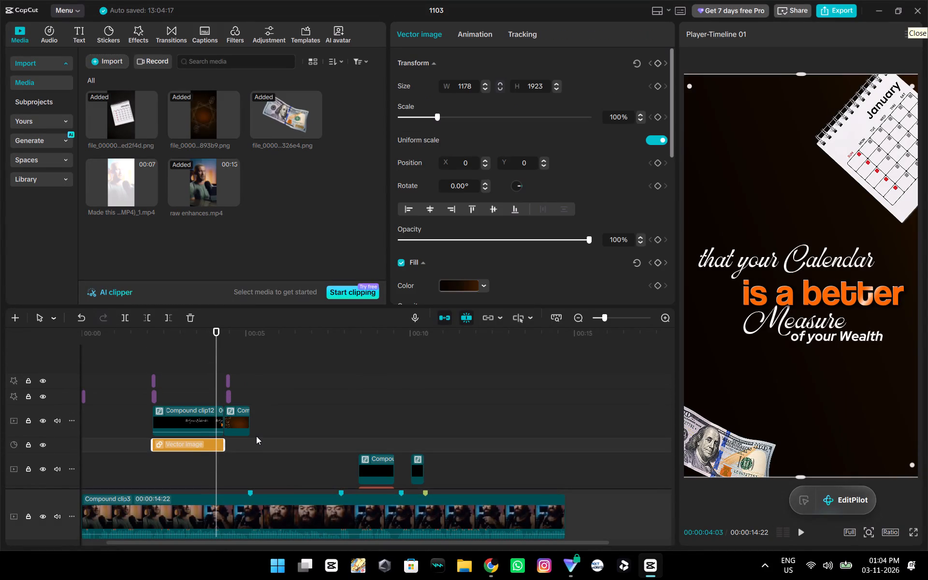
# Paste the copied gradient vector image at 00:00:10:13, where the "Want the Immediate" captions end.
pyautogui.scroll(-11, 256, 436)
pyautogui.click(451, 433)
pyautogui.moveTo(446, 432); pyautogui.dragTo(422, 434)
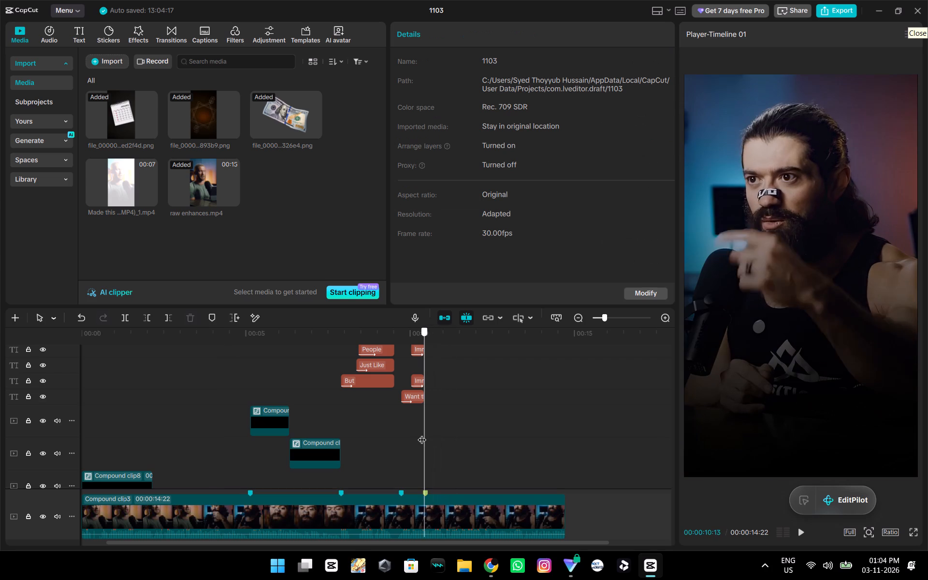
pyautogui.moveTo(422, 434); pyautogui.dragTo(421, 434)
pyautogui.hotkey('ctrl', 'v')
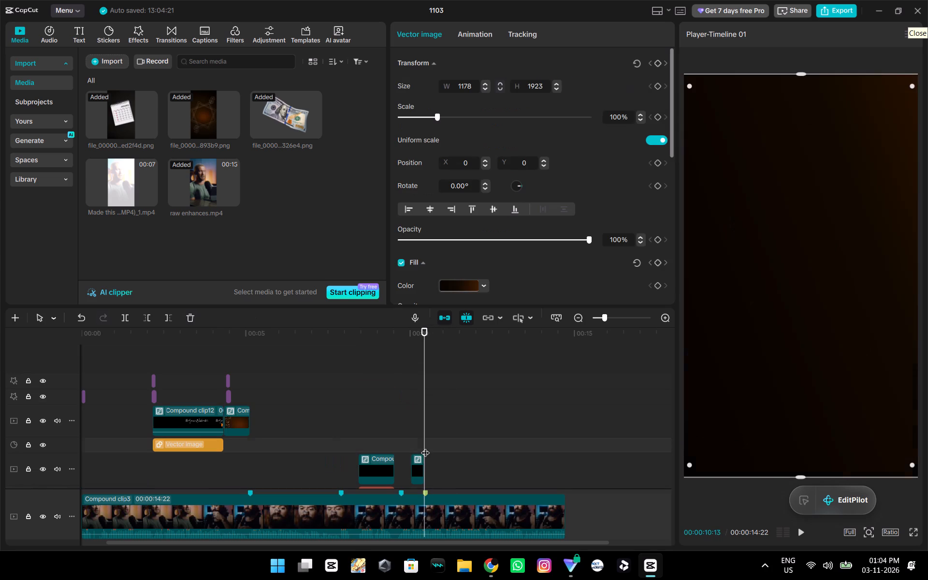
pyautogui.scroll(-7, 428, 447)
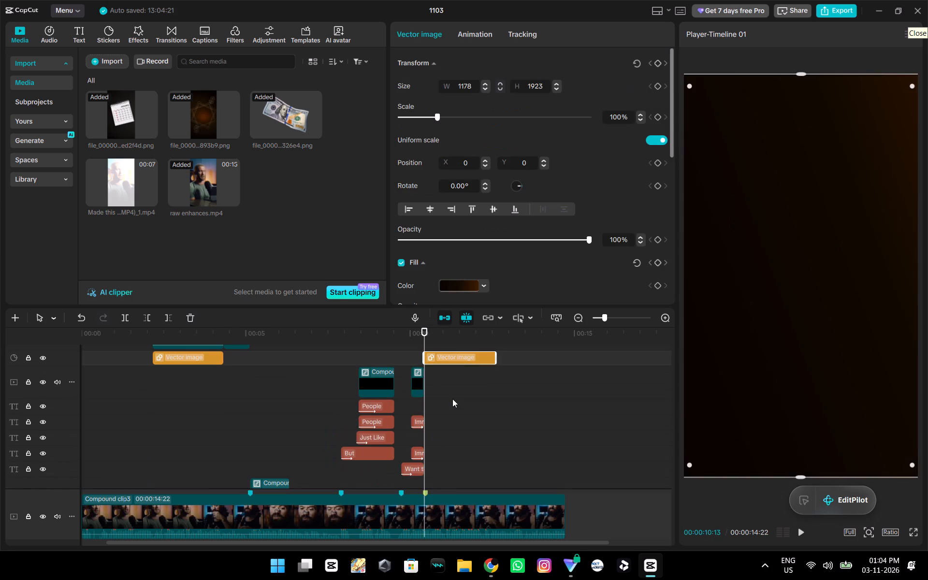
pyautogui.scroll(2, 452, 399)
pyautogui.scroll(-4, 341, 411)
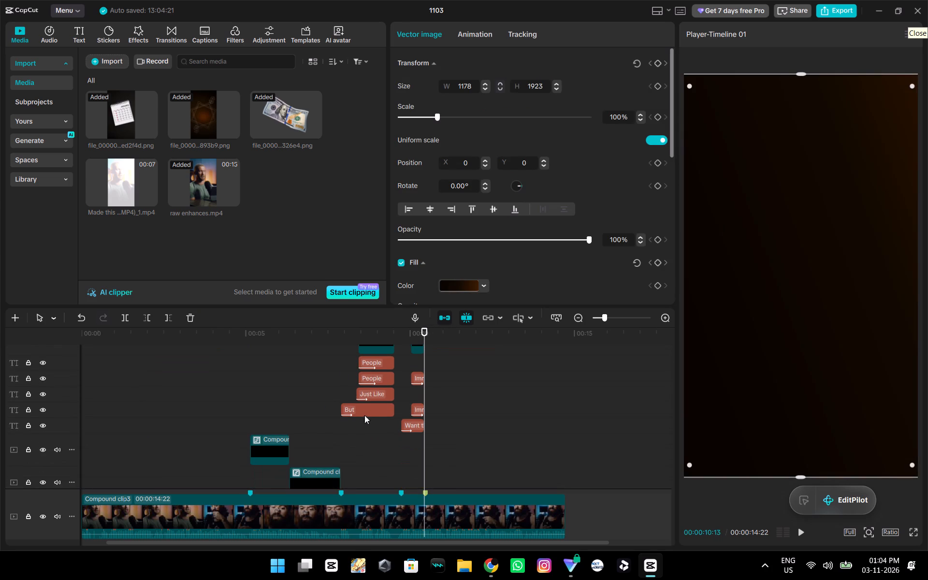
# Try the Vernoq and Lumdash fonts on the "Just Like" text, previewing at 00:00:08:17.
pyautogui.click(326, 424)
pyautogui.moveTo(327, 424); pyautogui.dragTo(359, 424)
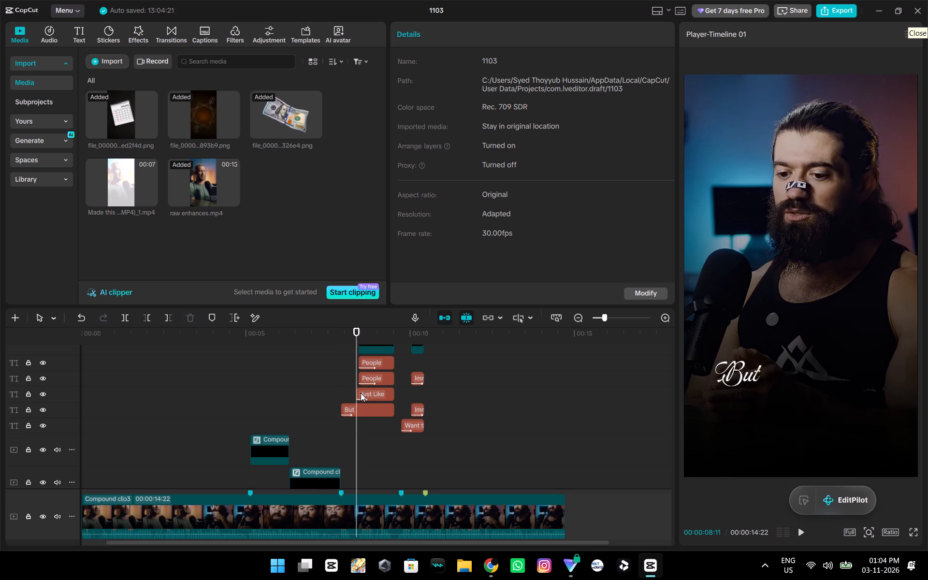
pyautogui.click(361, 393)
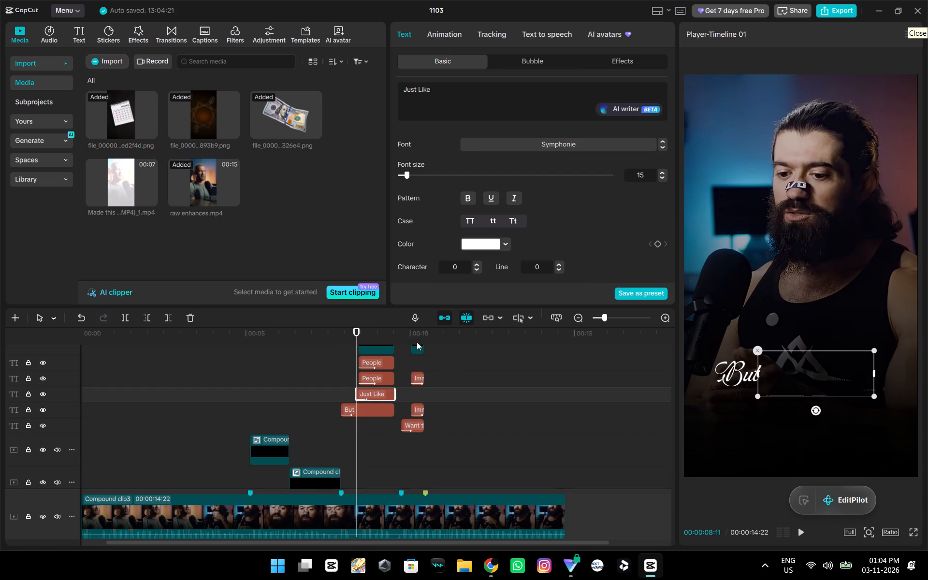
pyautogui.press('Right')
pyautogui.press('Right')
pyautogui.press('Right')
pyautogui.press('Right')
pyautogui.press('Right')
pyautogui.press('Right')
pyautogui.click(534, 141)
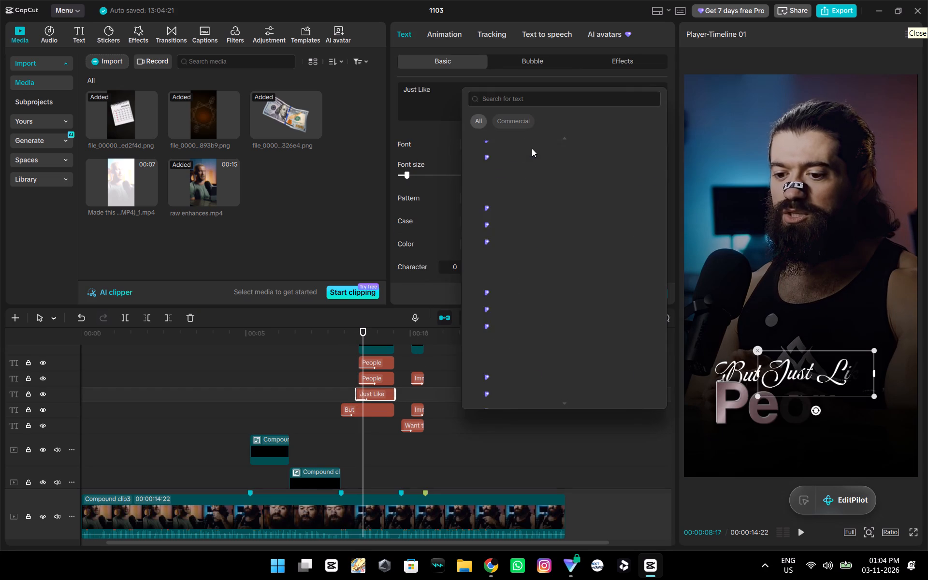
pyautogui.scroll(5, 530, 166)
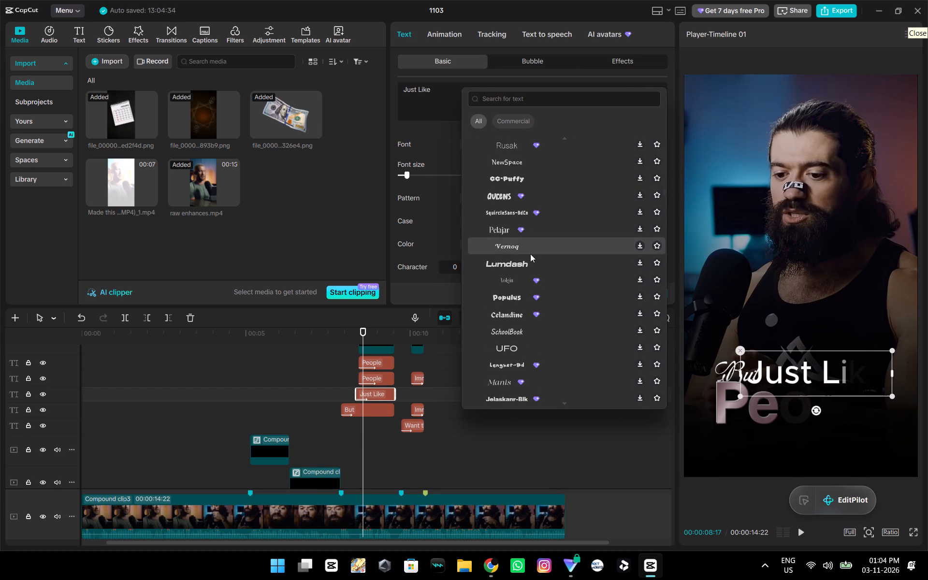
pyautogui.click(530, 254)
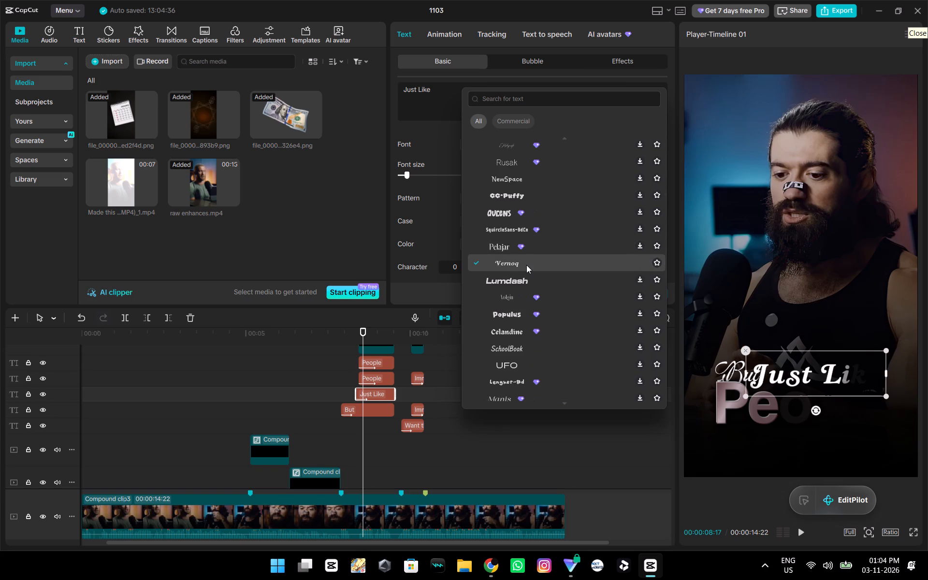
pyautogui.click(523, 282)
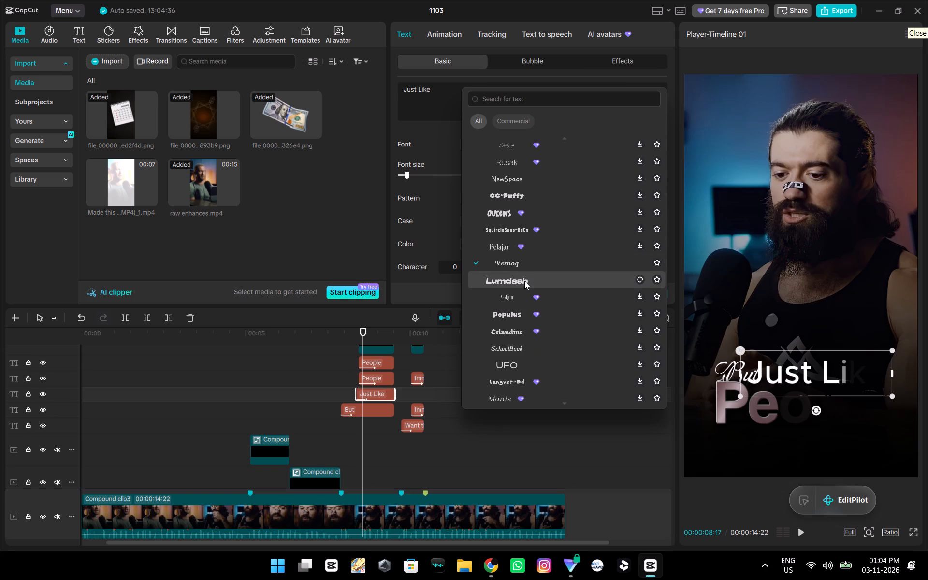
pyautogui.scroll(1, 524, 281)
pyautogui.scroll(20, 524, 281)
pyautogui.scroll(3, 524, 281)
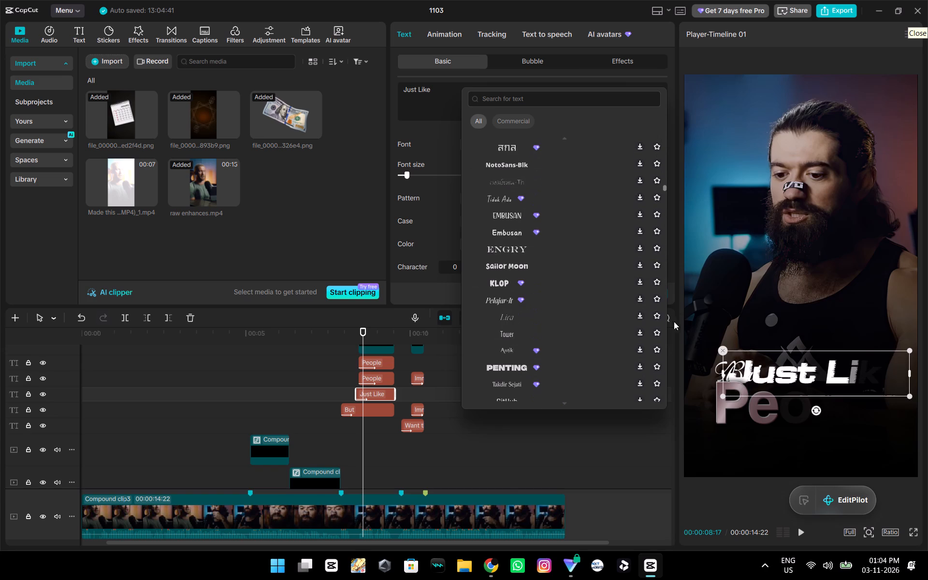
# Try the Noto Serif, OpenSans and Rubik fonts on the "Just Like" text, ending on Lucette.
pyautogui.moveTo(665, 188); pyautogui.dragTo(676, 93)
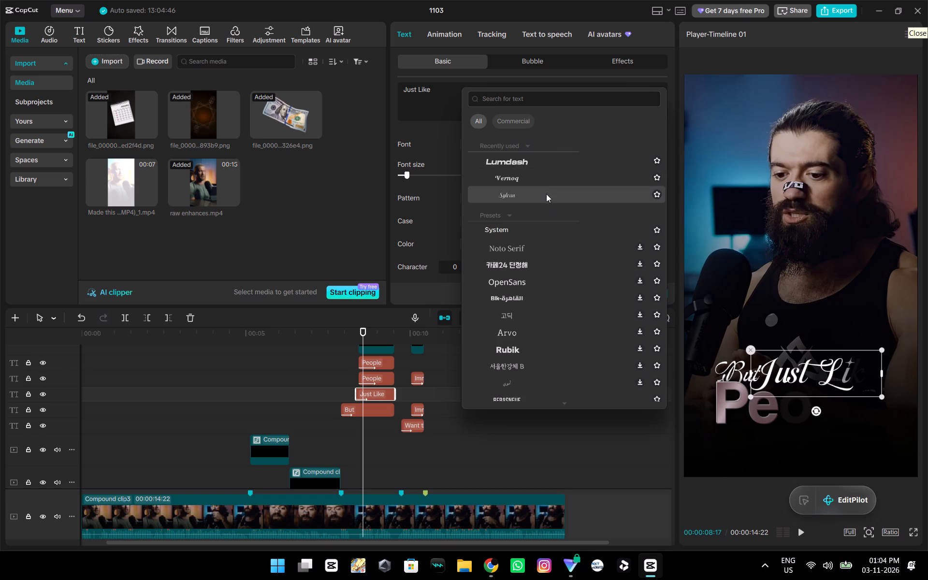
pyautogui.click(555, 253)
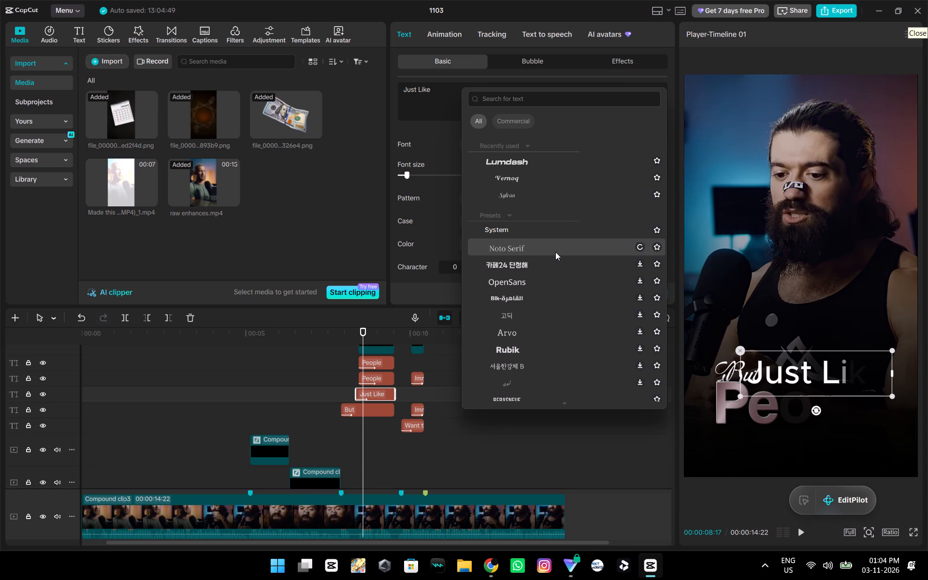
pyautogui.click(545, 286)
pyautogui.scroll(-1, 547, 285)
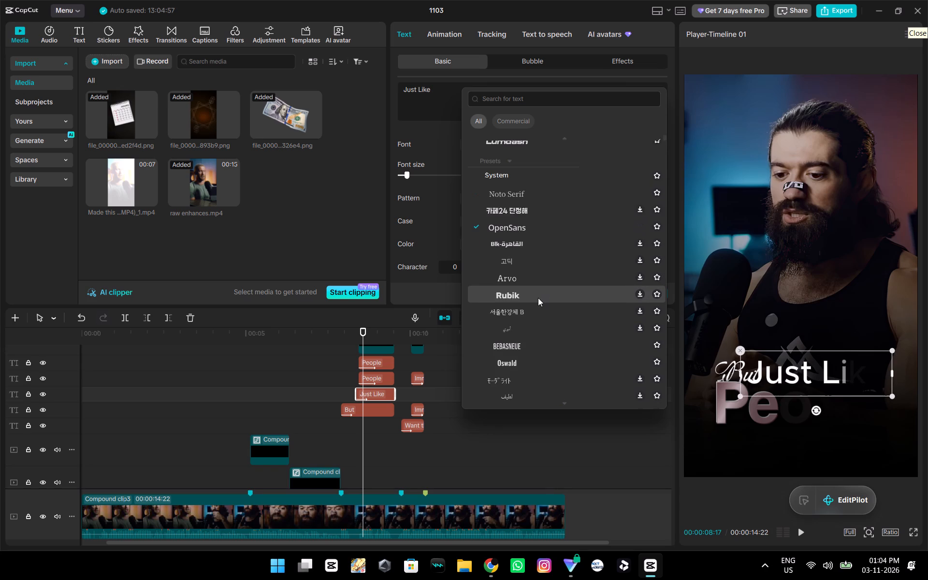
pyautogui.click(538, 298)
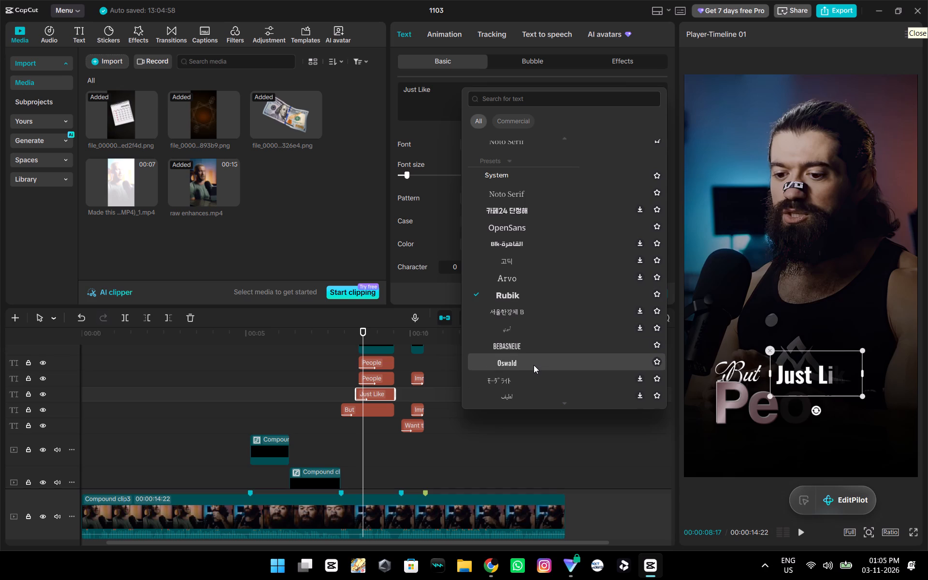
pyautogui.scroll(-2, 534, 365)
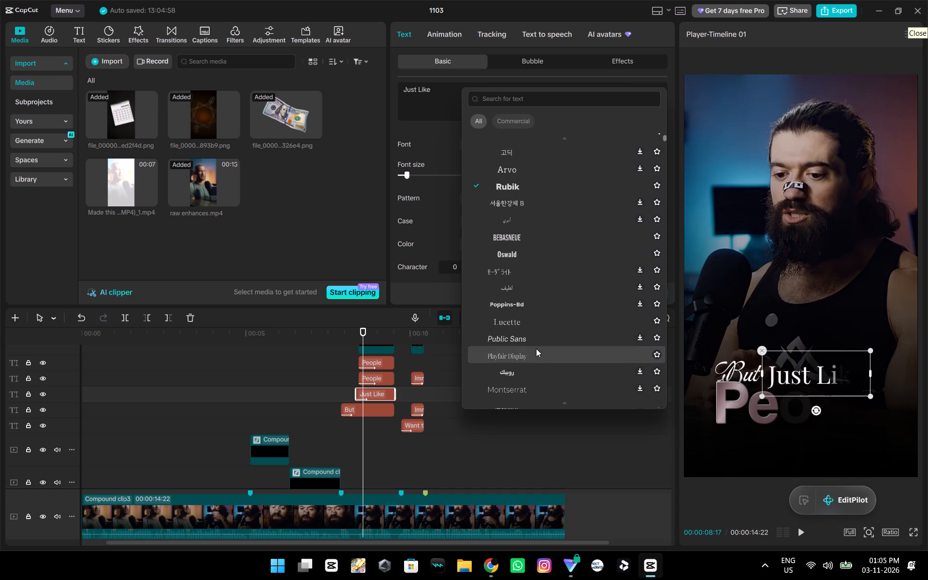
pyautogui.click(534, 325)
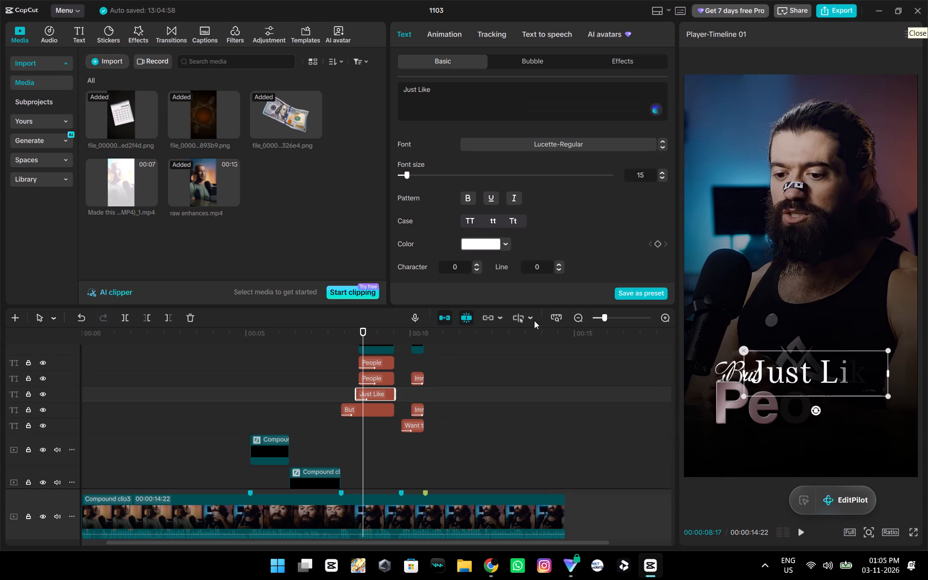
# Scale the "Just Like" text down slightly and shift it clear of the word "But".
pyautogui.moveTo(886, 351); pyautogui.dragTo(873, 357)
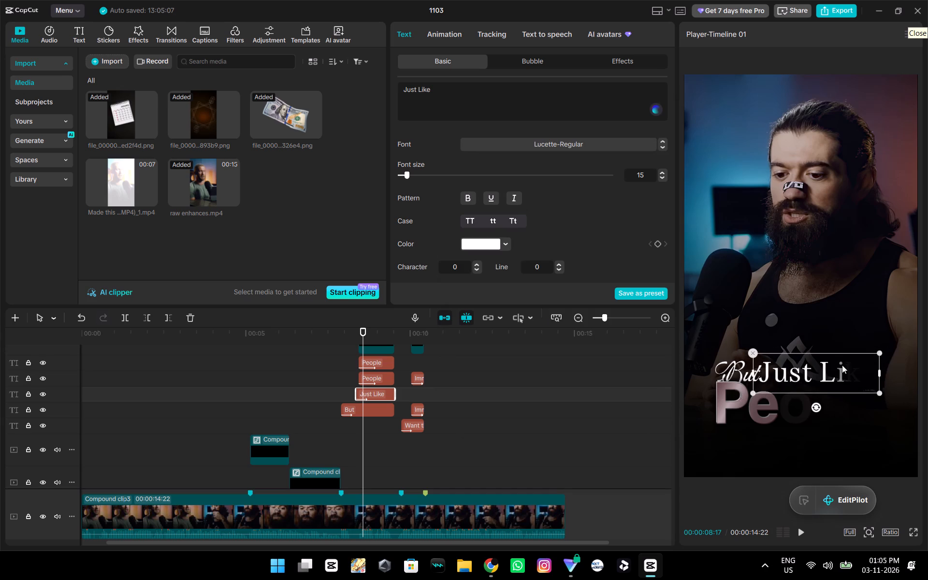
pyautogui.moveTo(842, 365); pyautogui.dragTo(848, 367)
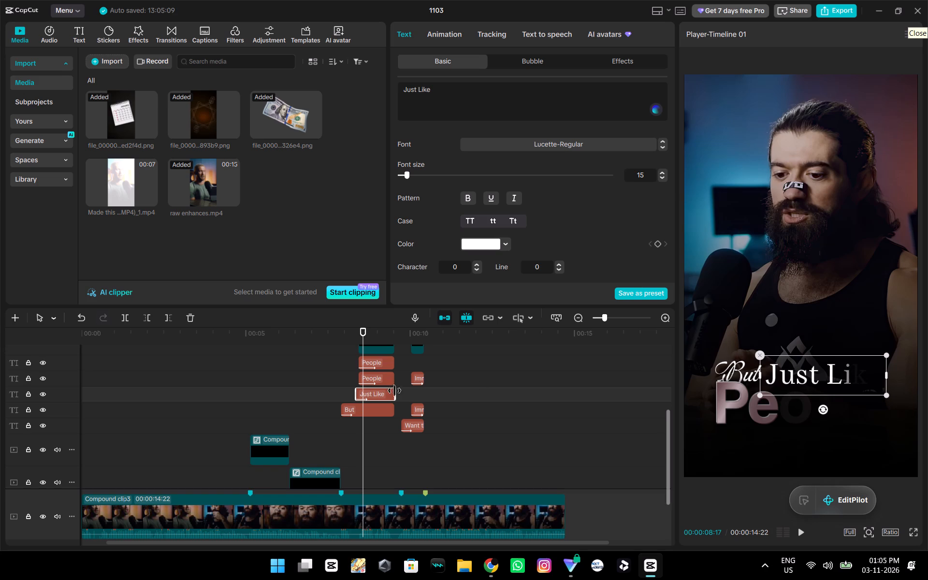
# Play back the "But Just Like People" caption to check the Lucette font in motion.
pyautogui.click(343, 394)
pyautogui.press('space')
pyautogui.press('space')
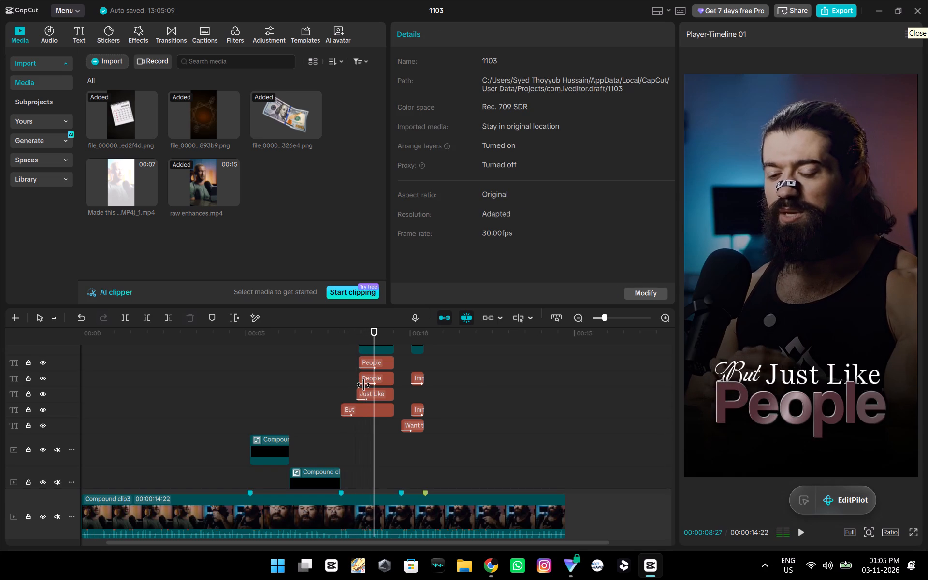
# Search the fonts for "sym", compare the Symphony variants and set the "Just Like" text to Symphonie.
pyautogui.click(386, 399)
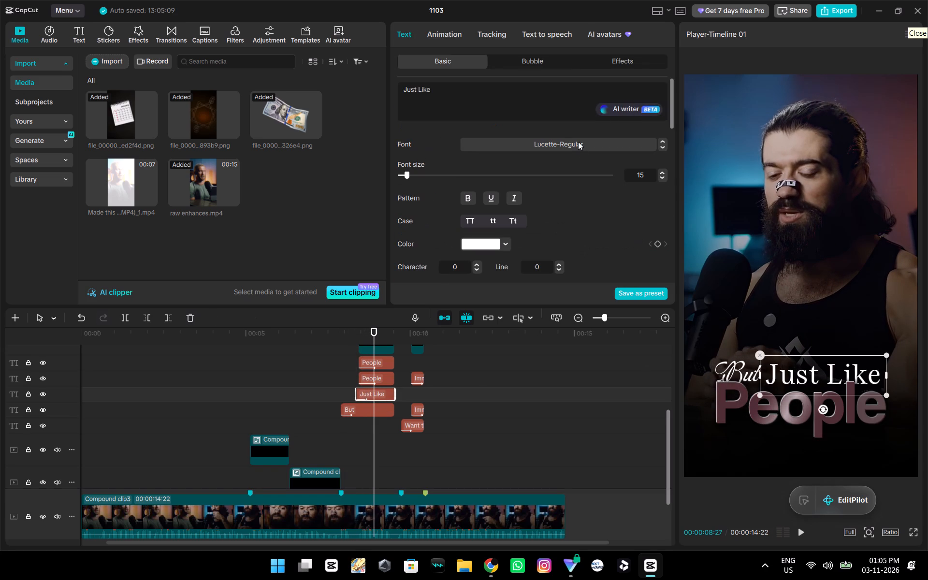
pyautogui.click(577, 142)
pyautogui.scroll(12, 550, 241)
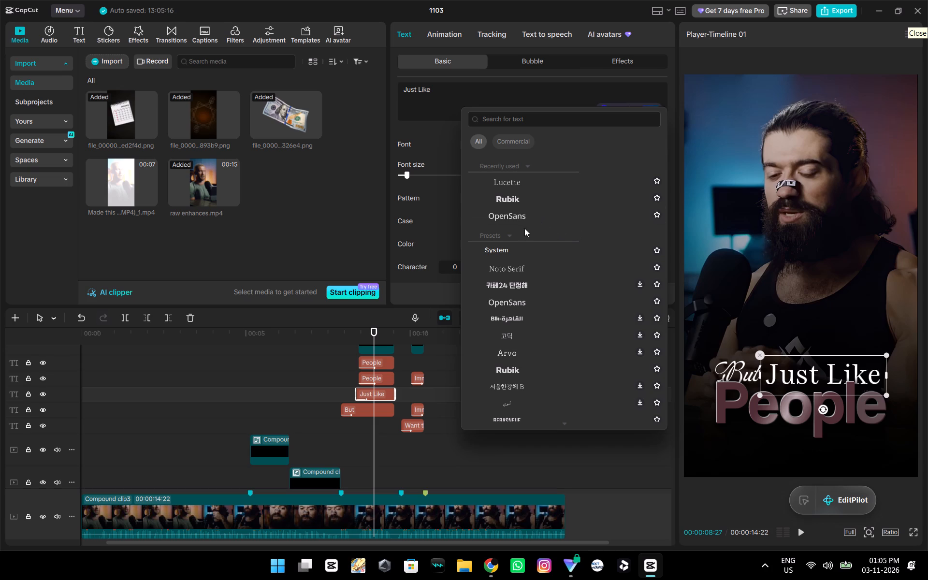
pyautogui.click(519, 121)
pyautogui.press('s')
pyautogui.press('y')
pyautogui.press('m')
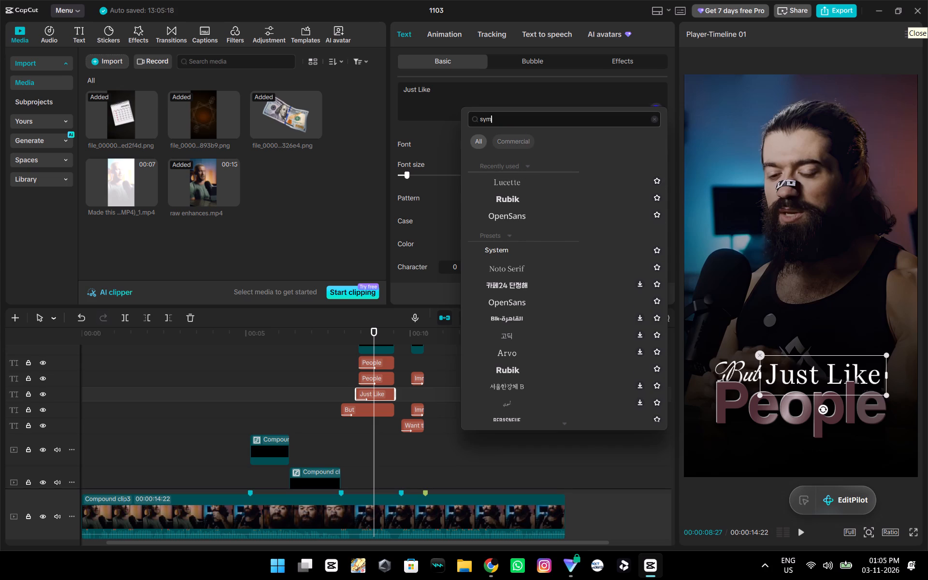
pyautogui.press('Return')
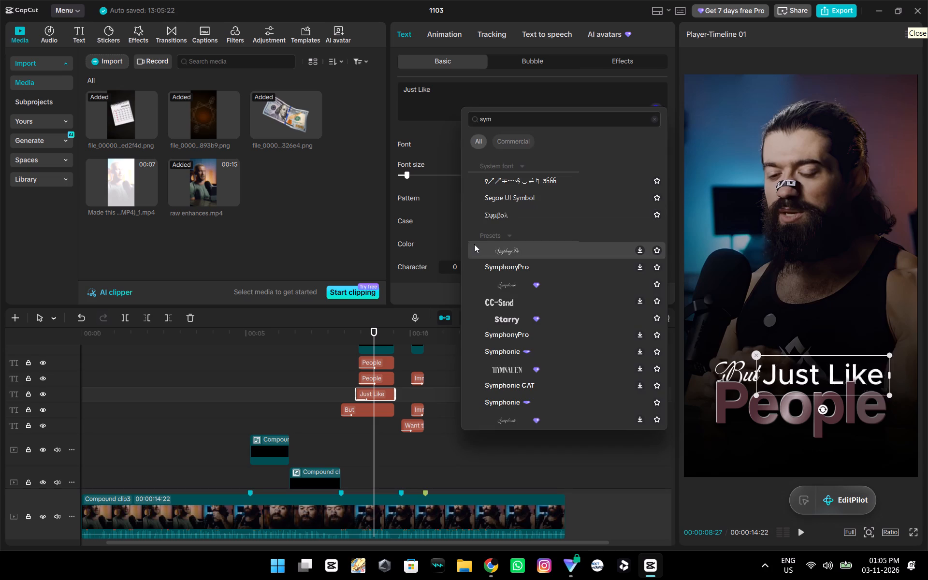
pyautogui.click(498, 249)
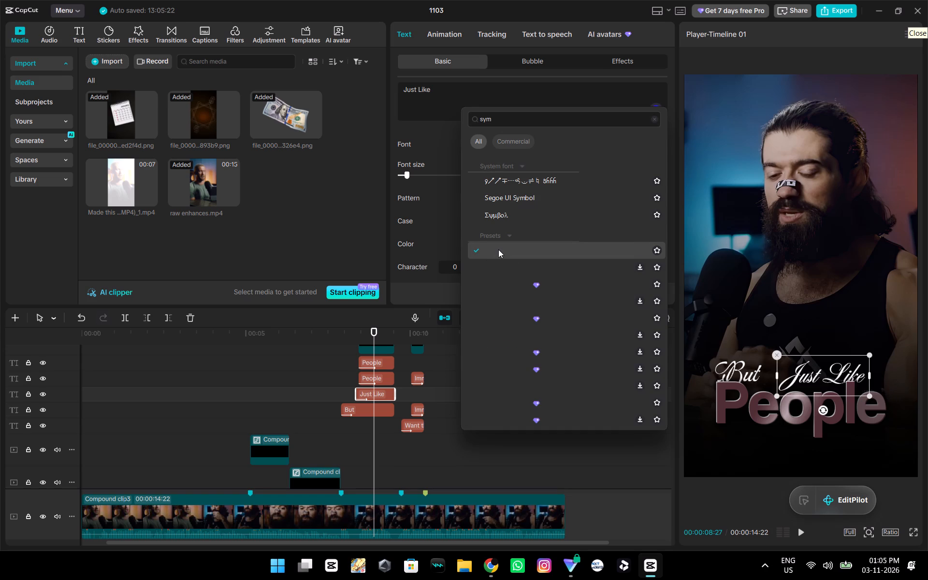
pyautogui.click(506, 266)
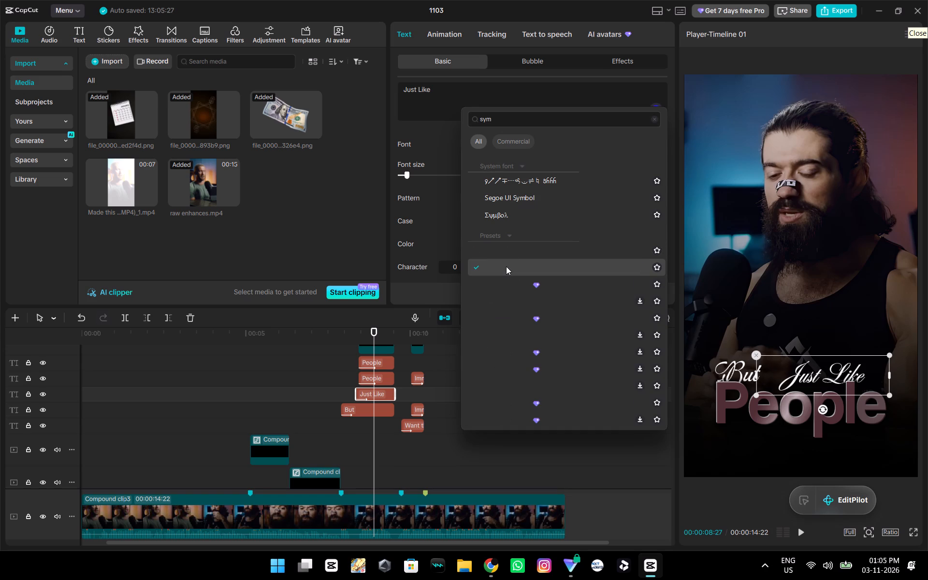
pyautogui.click(510, 288)
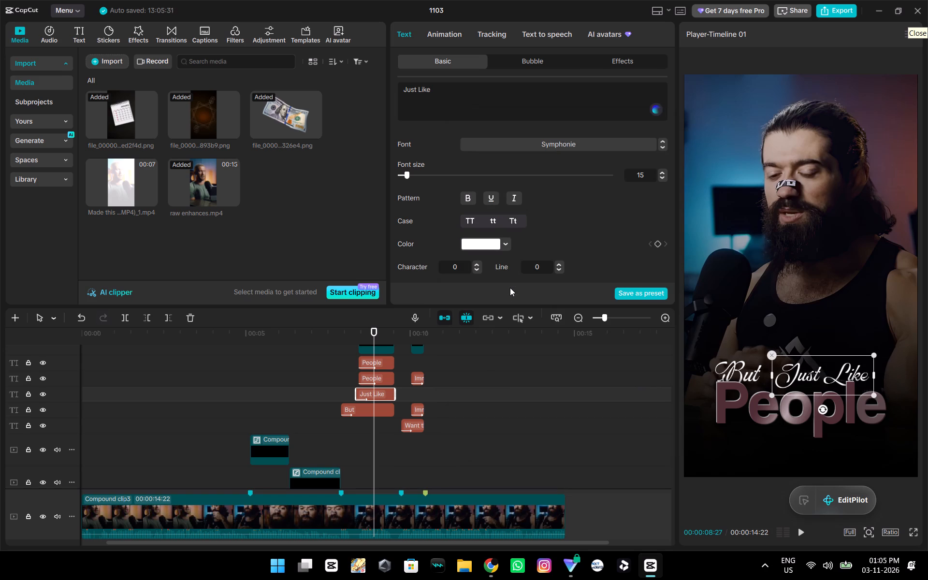
# Move the "Just Like" text close beside the word "But", just above "People".
pyautogui.moveTo(815, 370); pyautogui.dragTo(802, 368)
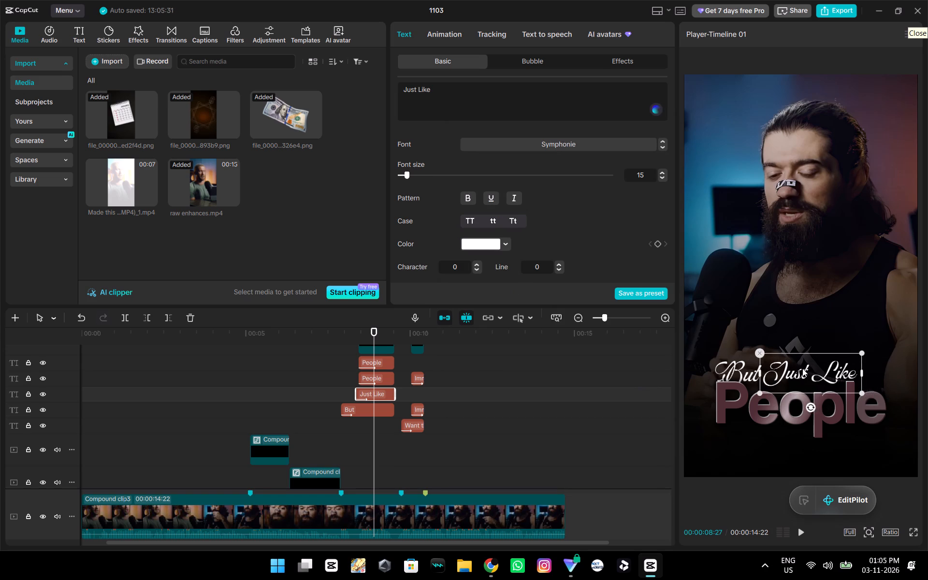
# Nudge the "Just Like" text slightly farther from the word "But".
pyautogui.moveTo(802, 368); pyautogui.dragTo(804, 369)
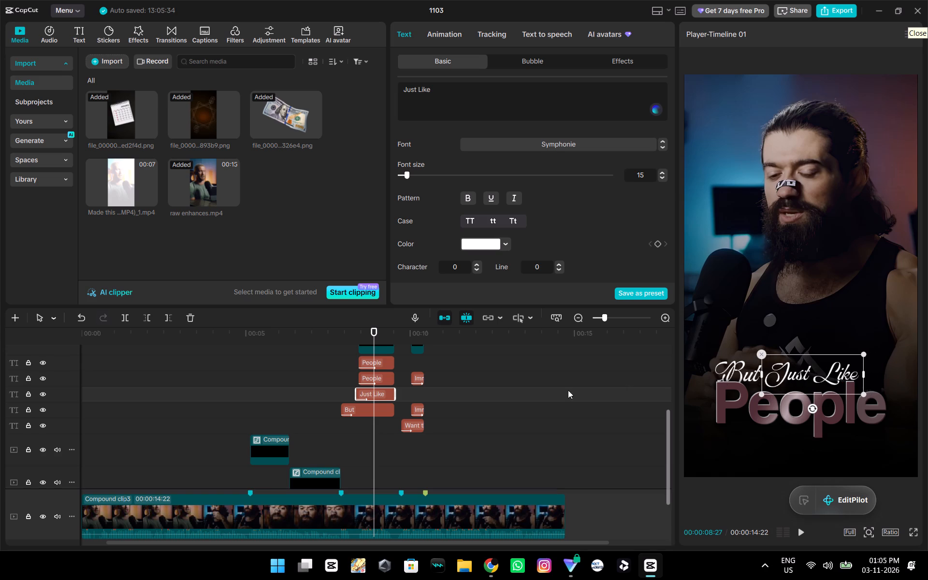
# Play back the captions from "But Just Like People" through "Want the Immediate".
pyautogui.click(345, 395)
pyautogui.press('space')
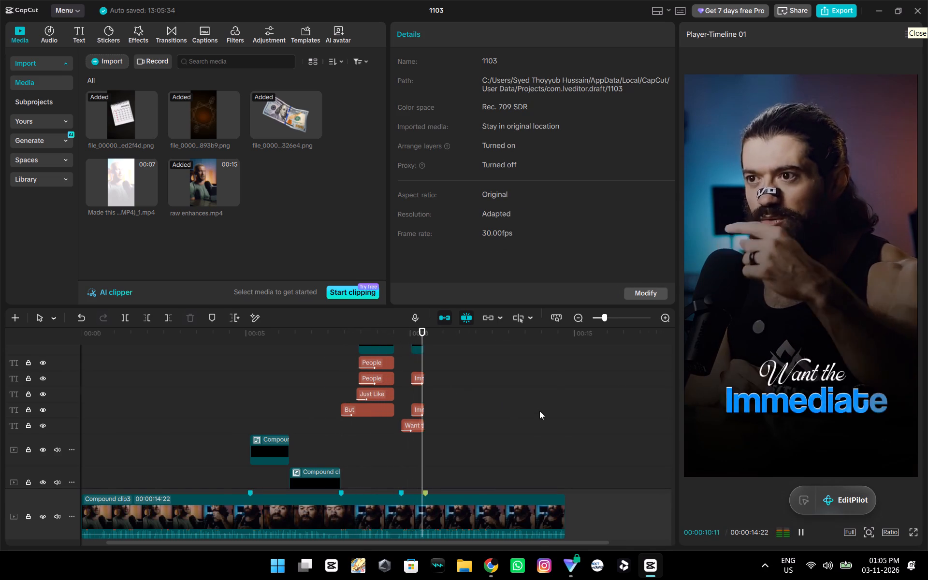
pyautogui.keyDown('ctrl'); pyautogui.scroll(-6, 541, 415); pyautogui.keyUp('ctrl')
pyautogui.press('space')
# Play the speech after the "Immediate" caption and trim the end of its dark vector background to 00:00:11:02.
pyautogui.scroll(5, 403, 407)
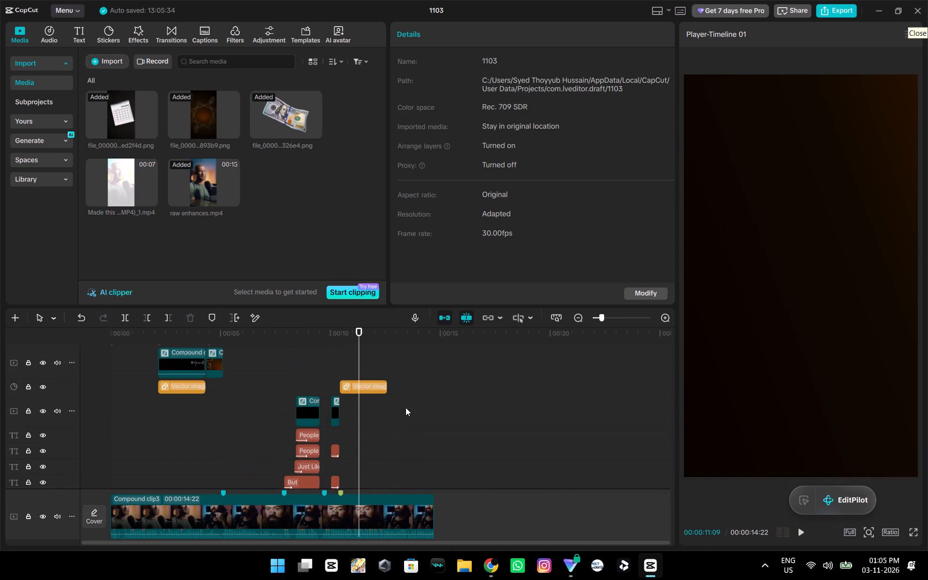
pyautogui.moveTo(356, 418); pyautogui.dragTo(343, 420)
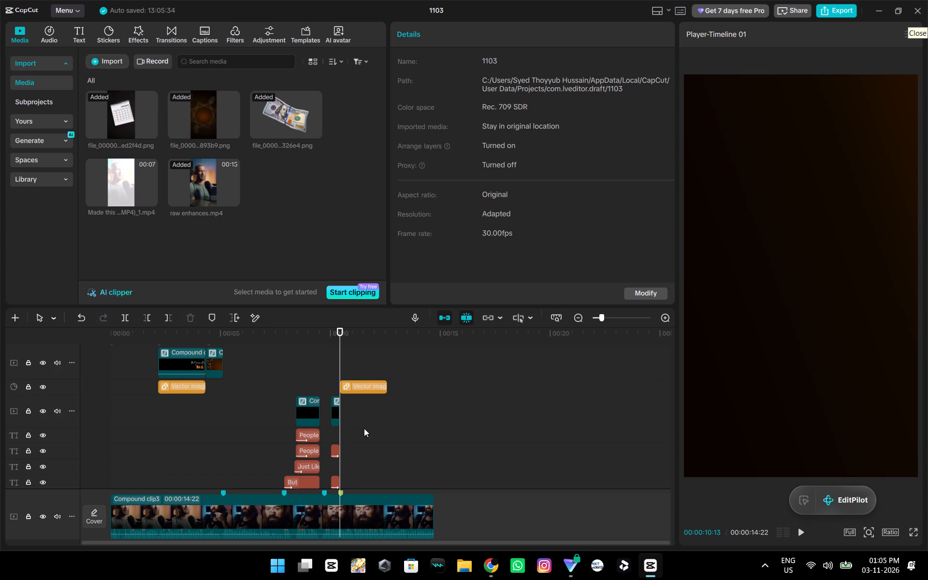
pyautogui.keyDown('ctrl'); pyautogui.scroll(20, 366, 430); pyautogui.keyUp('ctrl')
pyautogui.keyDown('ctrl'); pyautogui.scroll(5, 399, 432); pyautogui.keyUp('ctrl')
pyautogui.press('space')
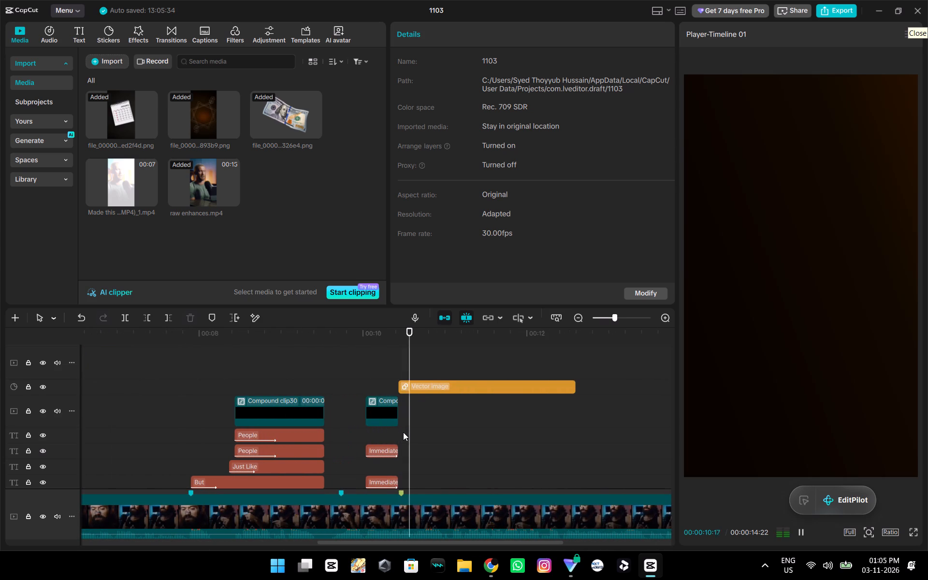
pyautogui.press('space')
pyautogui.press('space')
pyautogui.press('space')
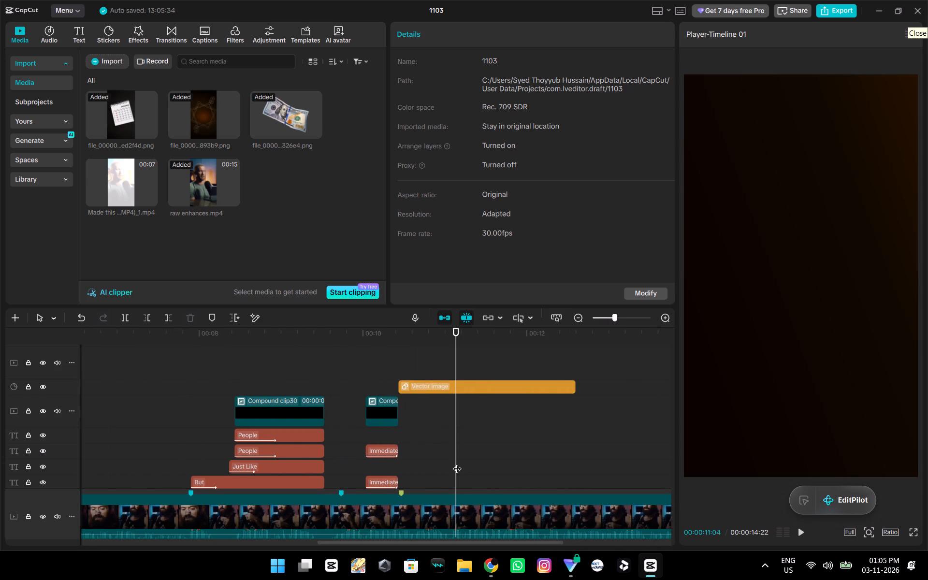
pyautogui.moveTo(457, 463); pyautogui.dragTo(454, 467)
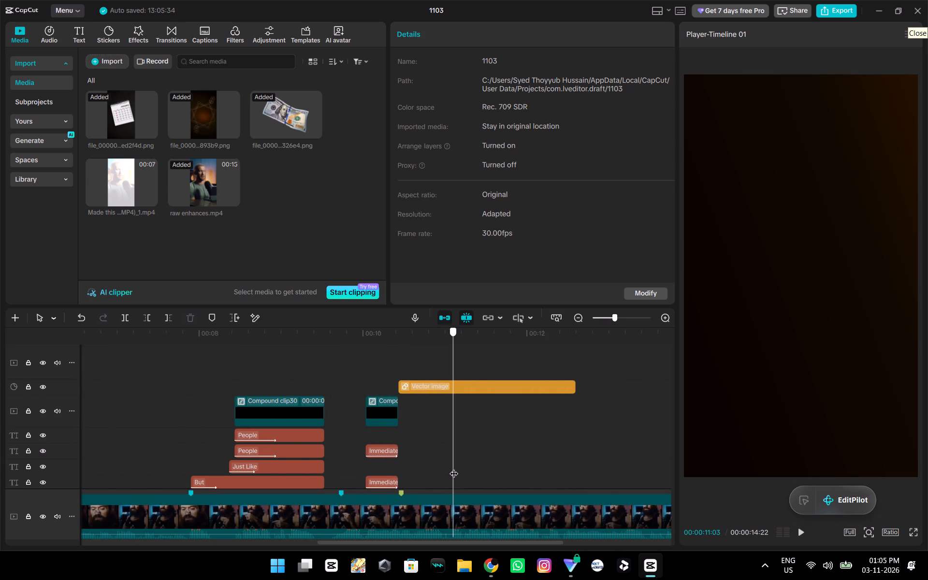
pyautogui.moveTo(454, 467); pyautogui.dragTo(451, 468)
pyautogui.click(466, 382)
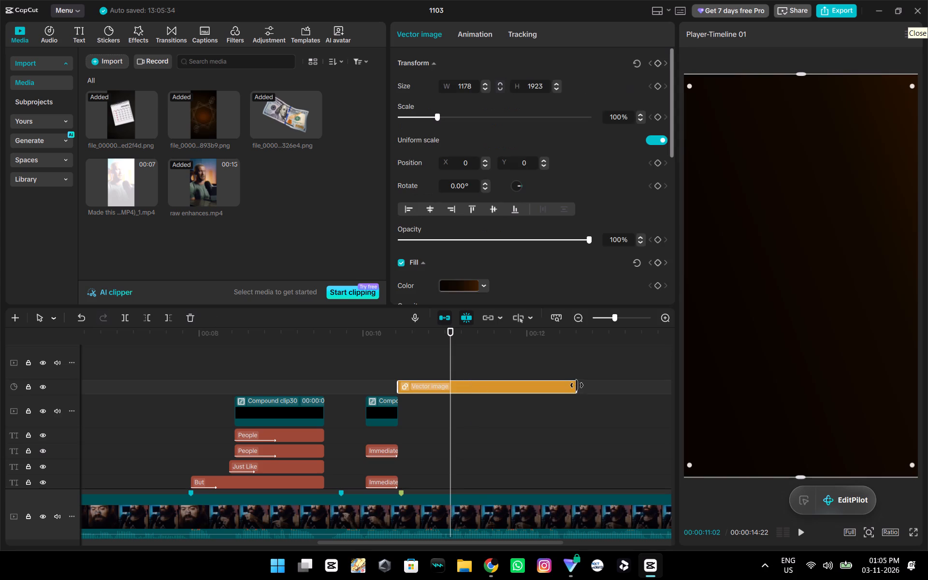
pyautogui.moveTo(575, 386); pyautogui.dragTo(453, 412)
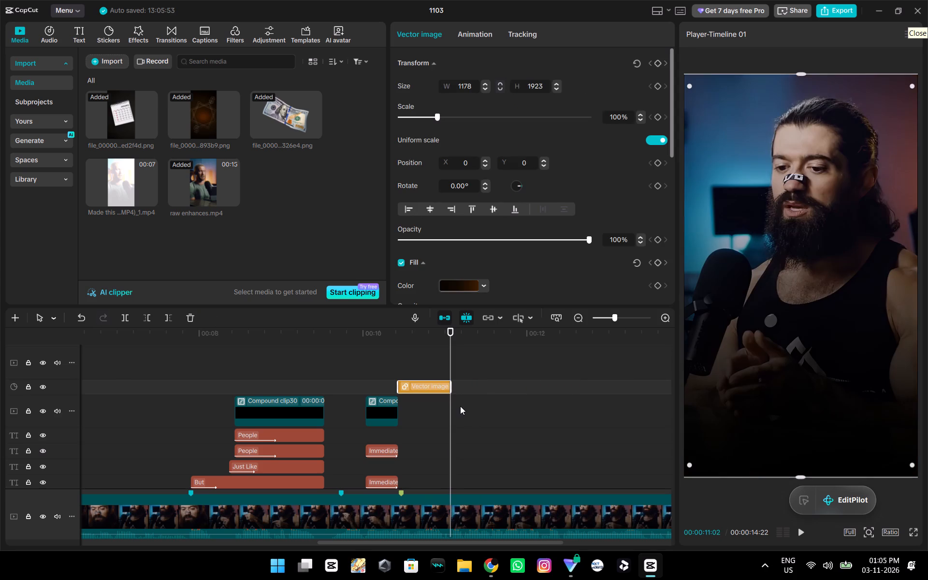
# Play back the change from the "Want the Immediate" caption into the dark vector background.
pyautogui.click(429, 367)
pyautogui.moveTo(429, 367); pyautogui.dragTo(364, 379)
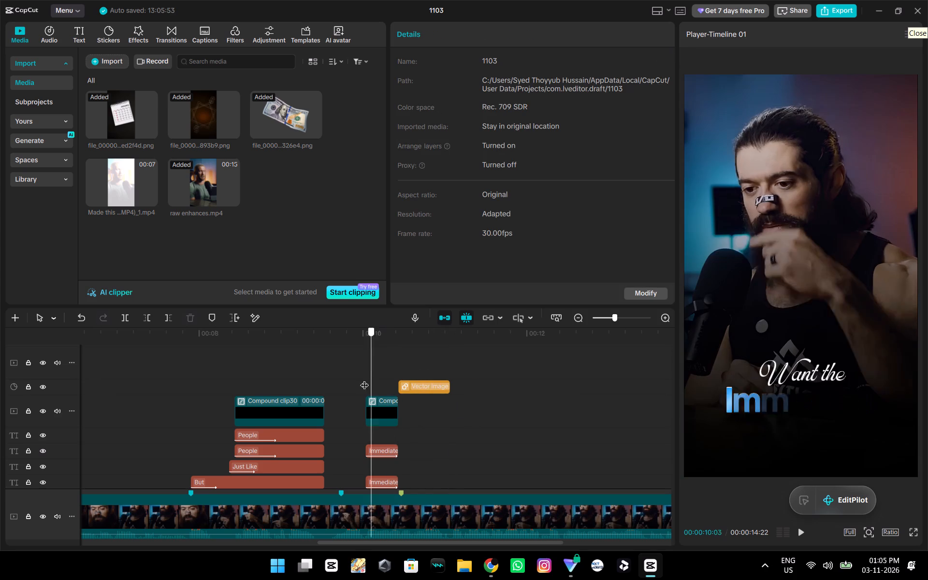
pyautogui.moveTo(364, 379); pyautogui.dragTo(350, 380)
pyautogui.press('space')
pyautogui.press('space')
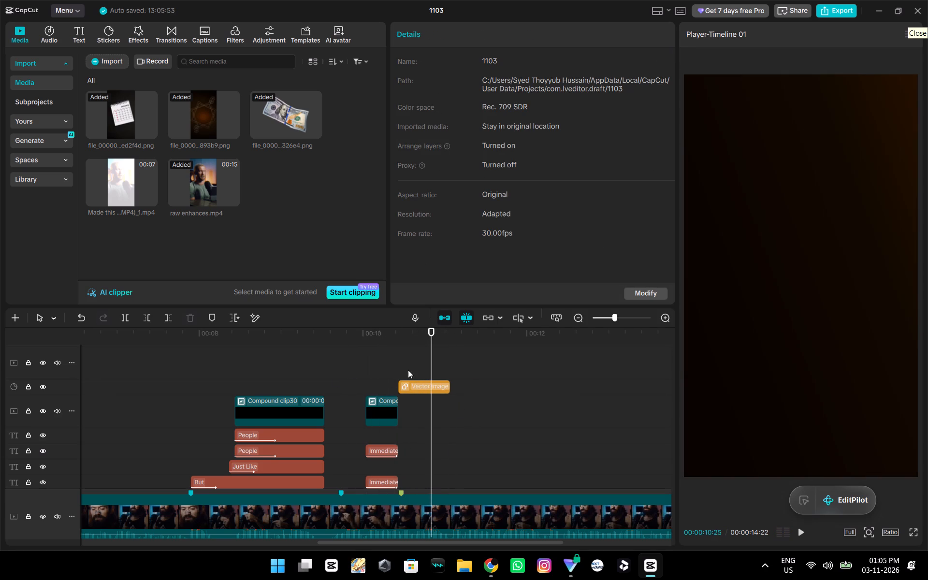
# Replace the dark vector background at 00:00:10:13 with the brown geometric dollar-sign image, directly after the "Immediate" compound clip.
pyautogui.click(408, 370)
pyautogui.moveTo(408, 370); pyautogui.dragTo(400, 374)
pyautogui.click(409, 391)
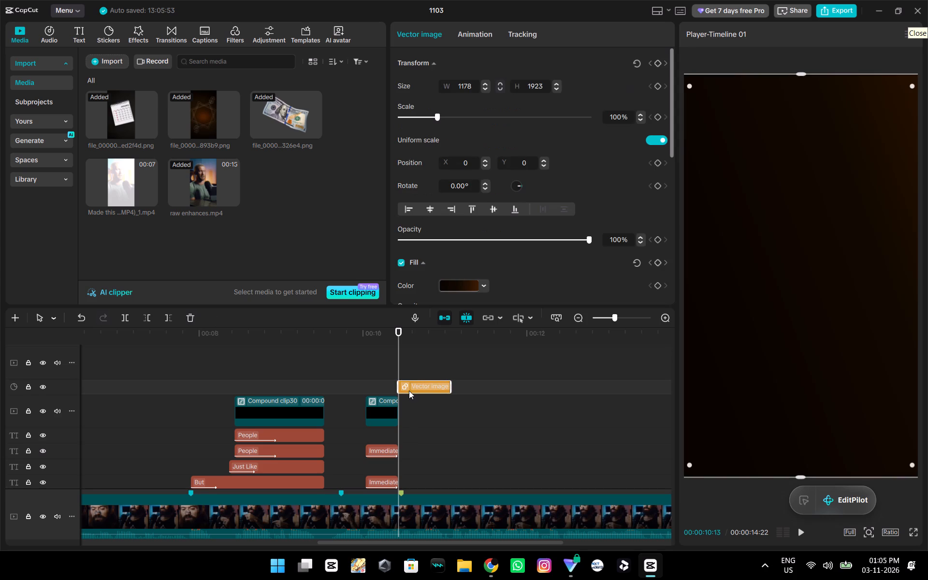
pyautogui.moveTo(200, 112); pyautogui.dragTo(402, 403)
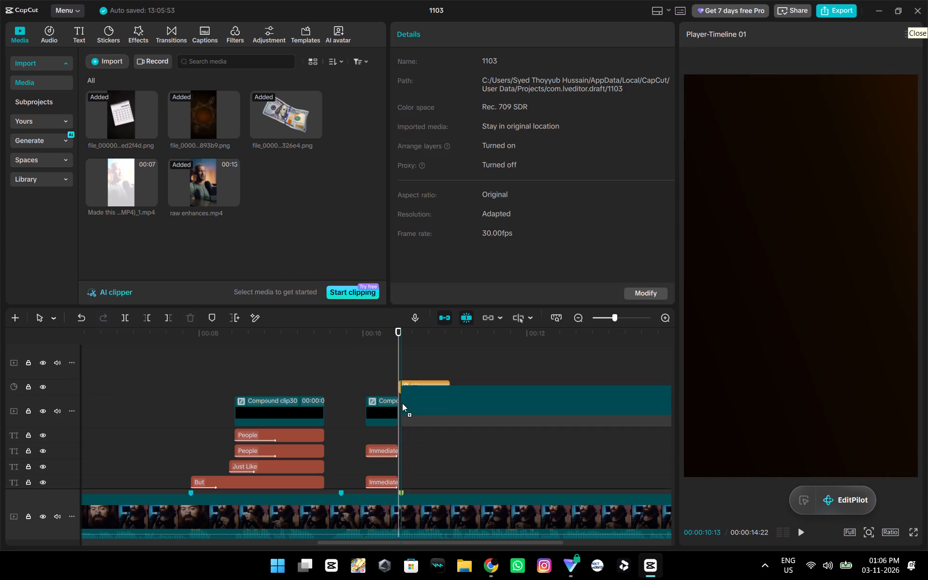
pyautogui.moveTo(402, 403); pyautogui.dragTo(399, 409)
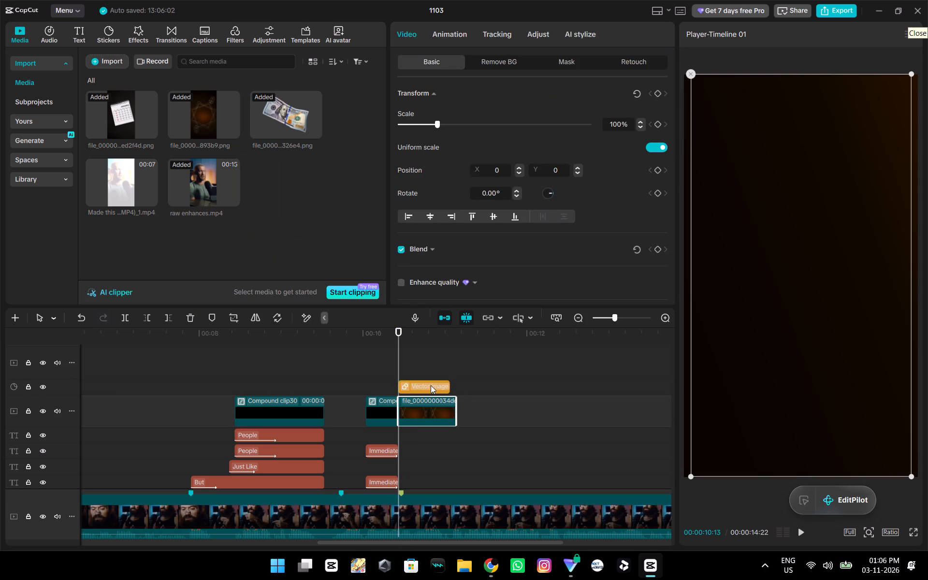
pyautogui.click(431, 385)
pyautogui.press('BackSpace')
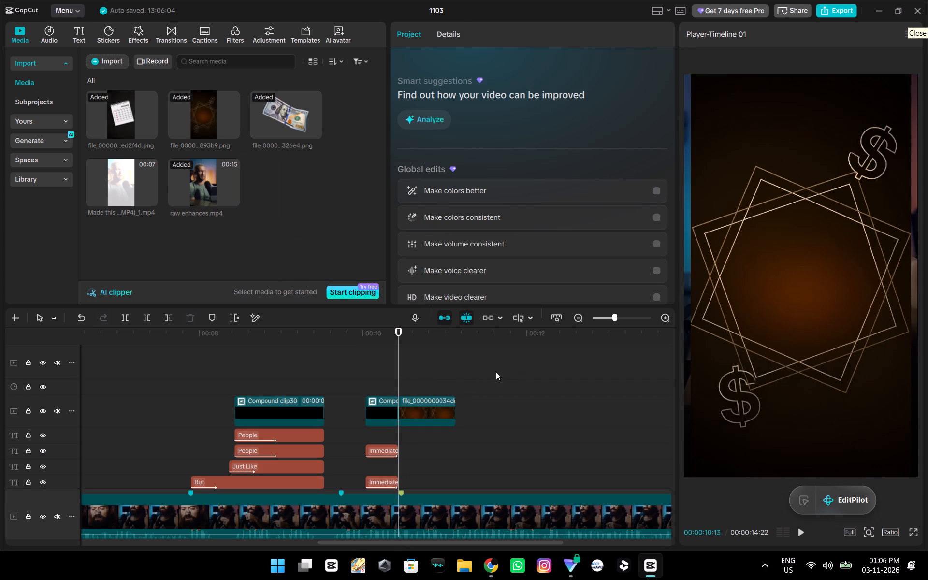
# Scale the geometric background image up to 210% so it fills the frame.
pyautogui.click(435, 406)
pyautogui.moveTo(436, 127); pyautogui.dragTo(438, 126)
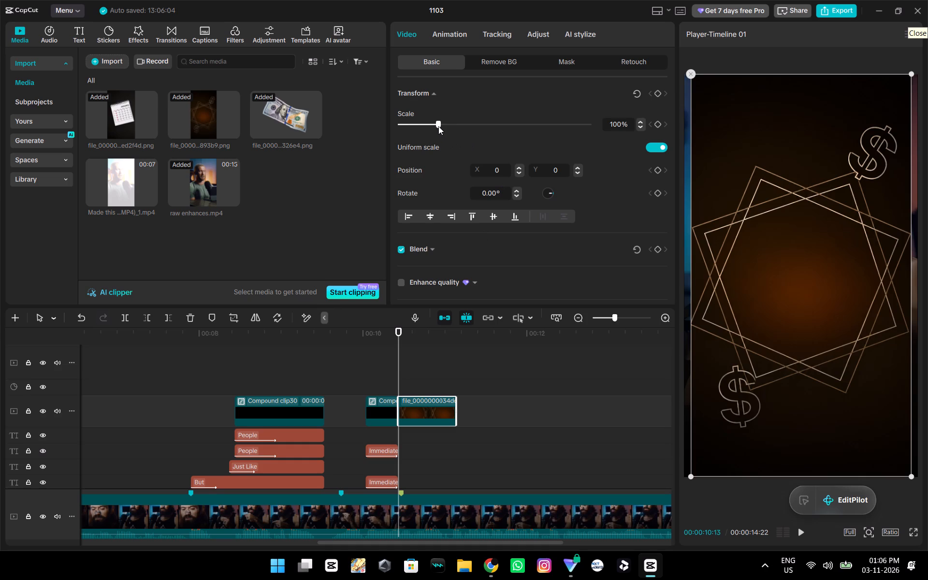
pyautogui.moveTo(438, 126); pyautogui.dragTo(473, 133)
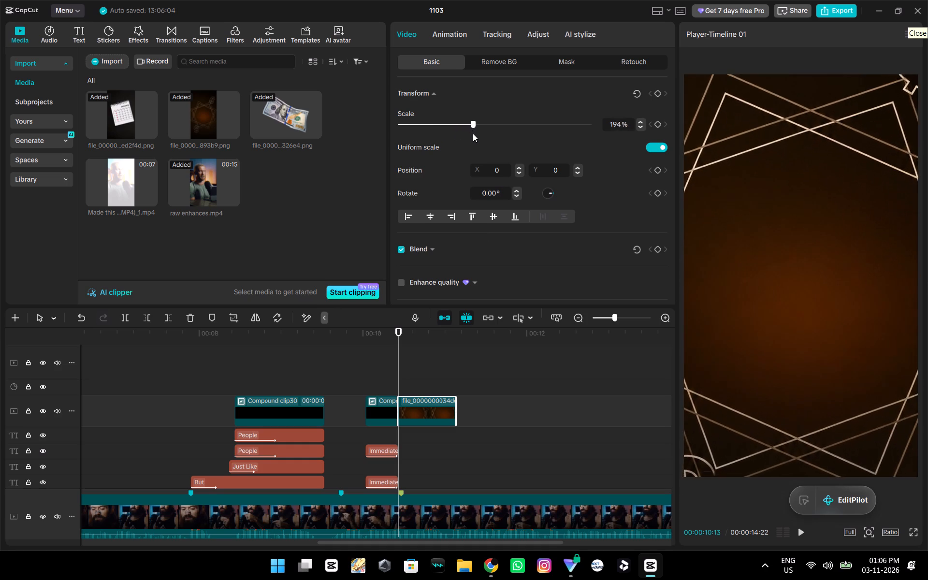
pyautogui.moveTo(473, 133); pyautogui.dragTo(478, 133)
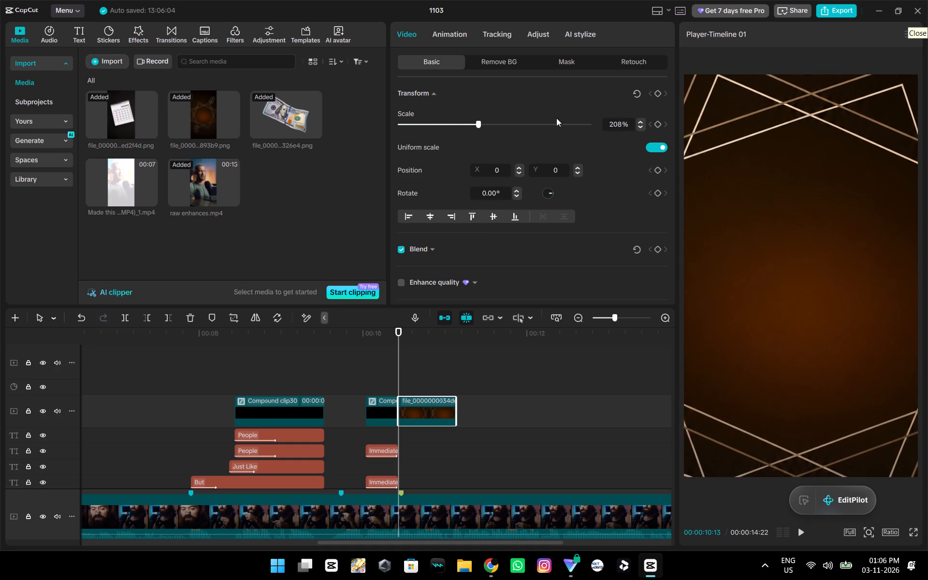
pyautogui.doubleClick(643, 123)
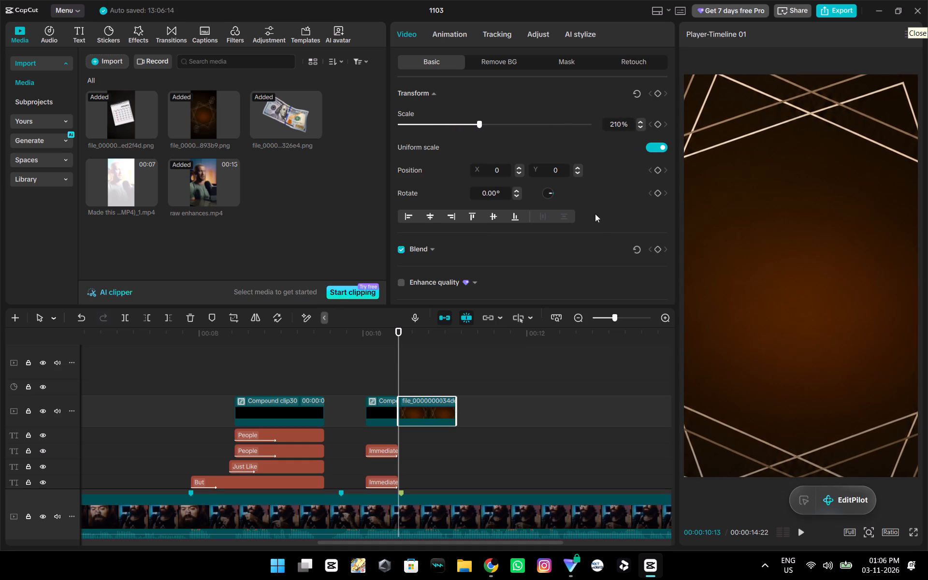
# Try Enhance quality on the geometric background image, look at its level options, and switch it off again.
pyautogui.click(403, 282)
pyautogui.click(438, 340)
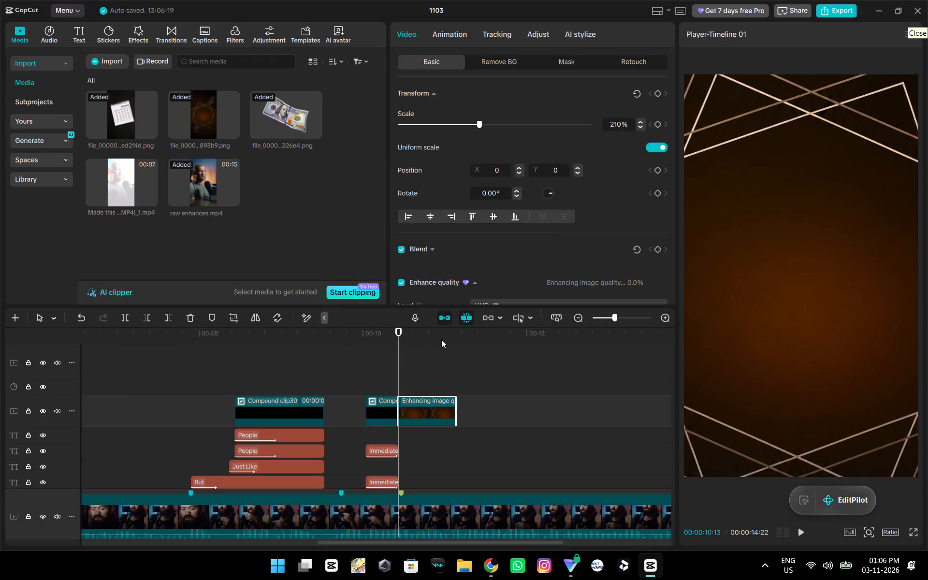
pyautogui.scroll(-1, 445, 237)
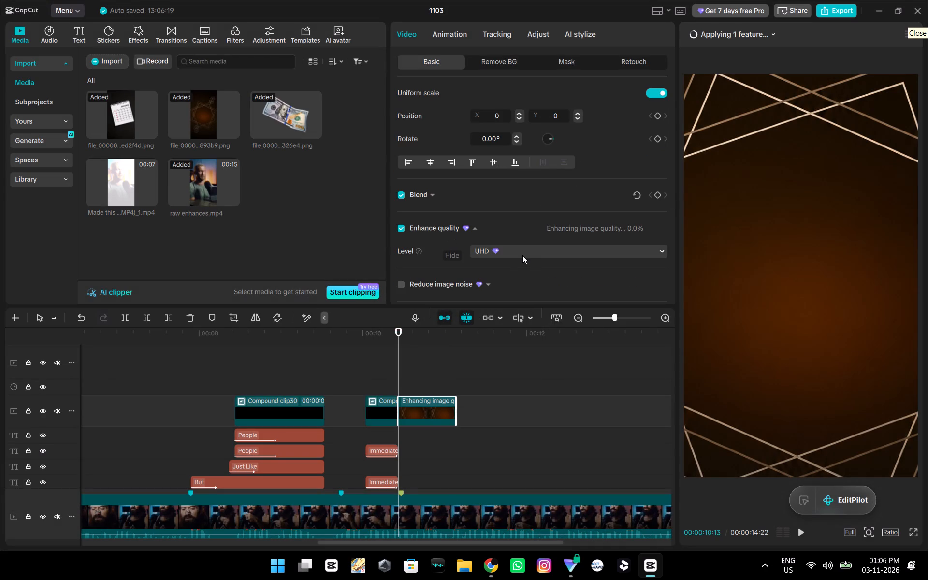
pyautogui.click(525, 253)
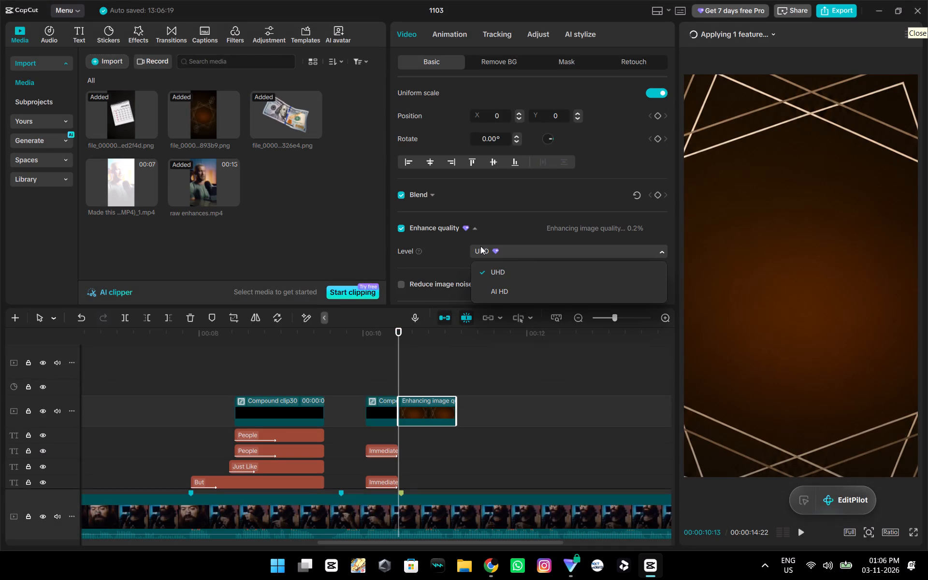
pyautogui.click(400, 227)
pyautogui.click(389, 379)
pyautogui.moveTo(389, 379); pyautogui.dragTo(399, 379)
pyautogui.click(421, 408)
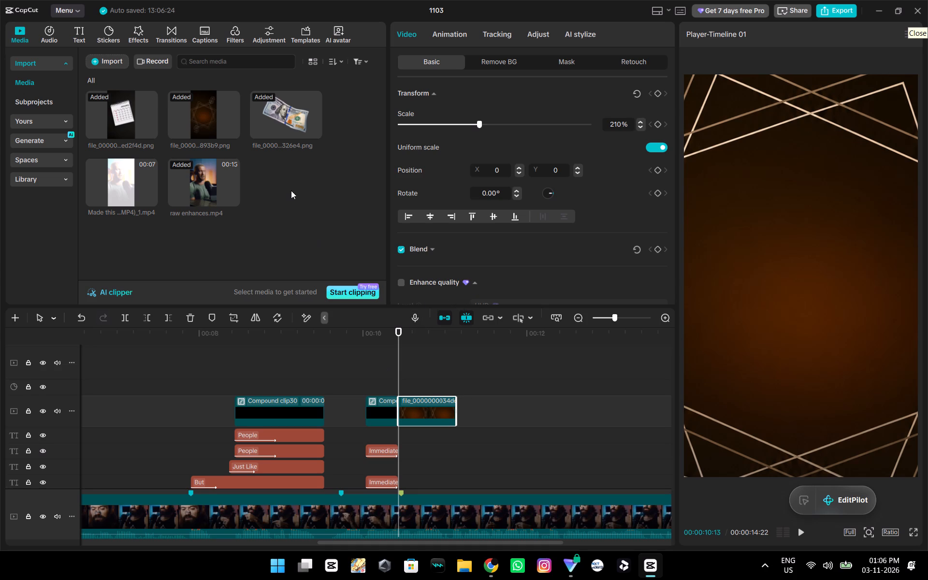
# Switch to Chrome, browse the Flaticon reward icons and open the coloured hand holding a star badge.
pyautogui.hotkey('alt', 'Tab')
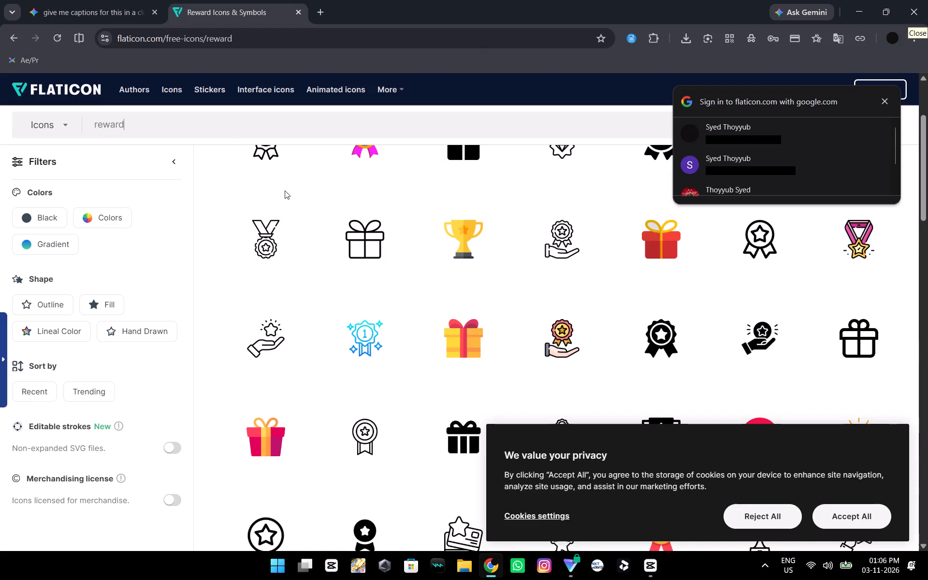
pyautogui.scroll(-4, 407, 238)
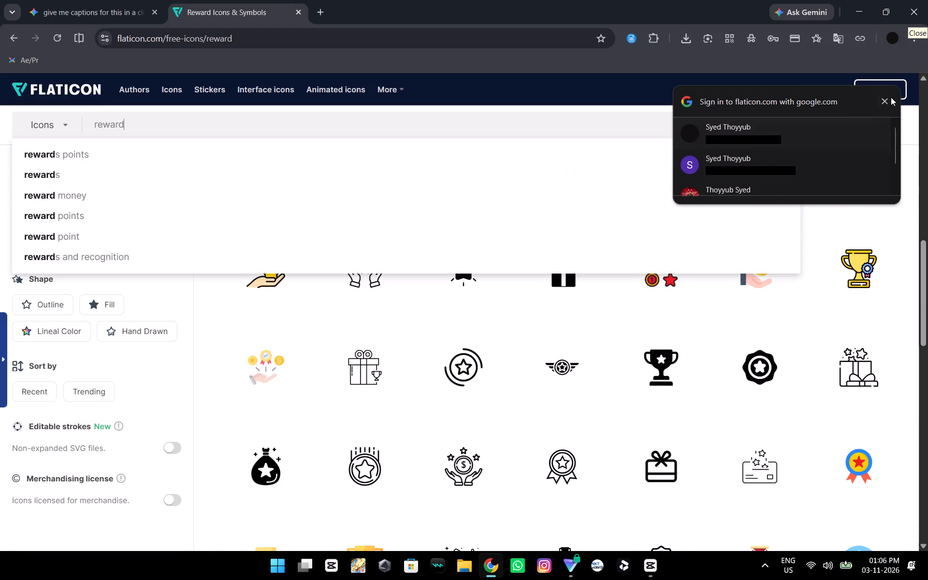
pyautogui.click(886, 97)
pyautogui.scroll(-2, 682, 338)
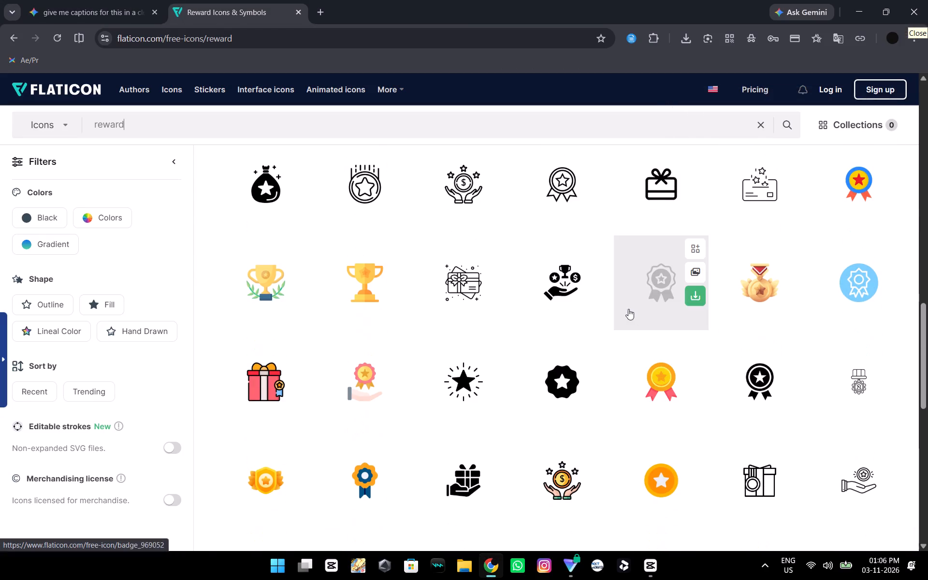
pyautogui.scroll(7, 628, 309)
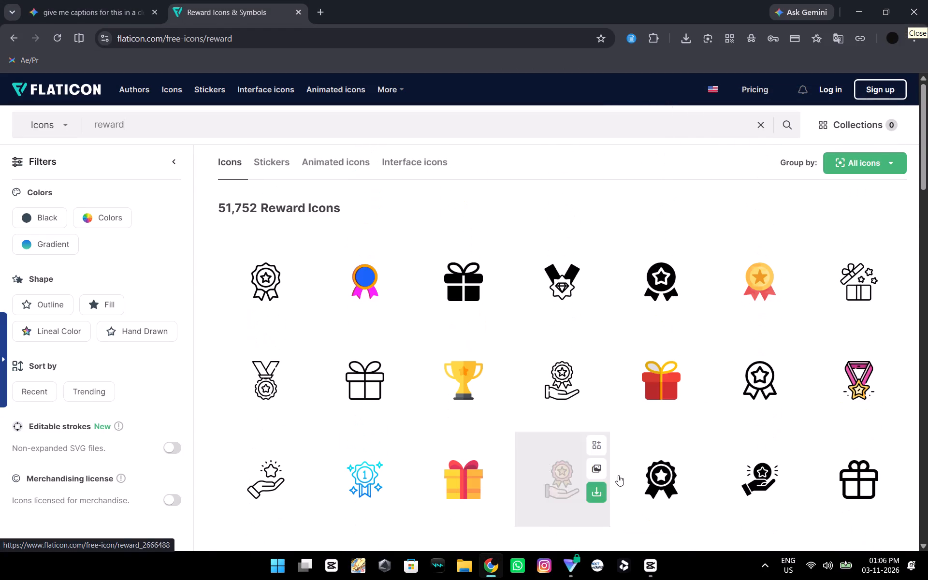
pyautogui.scroll(-1, 555, 338)
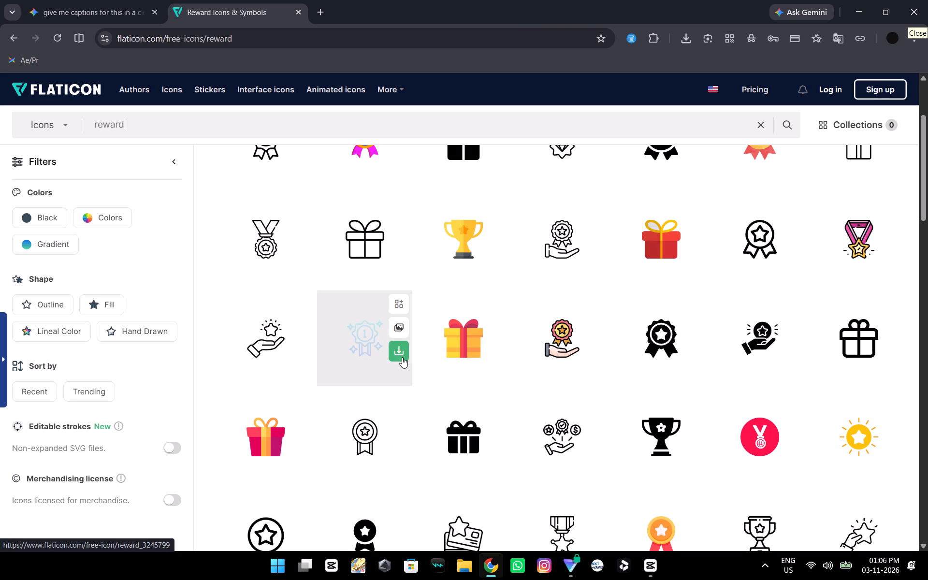
pyautogui.click(544, 352)
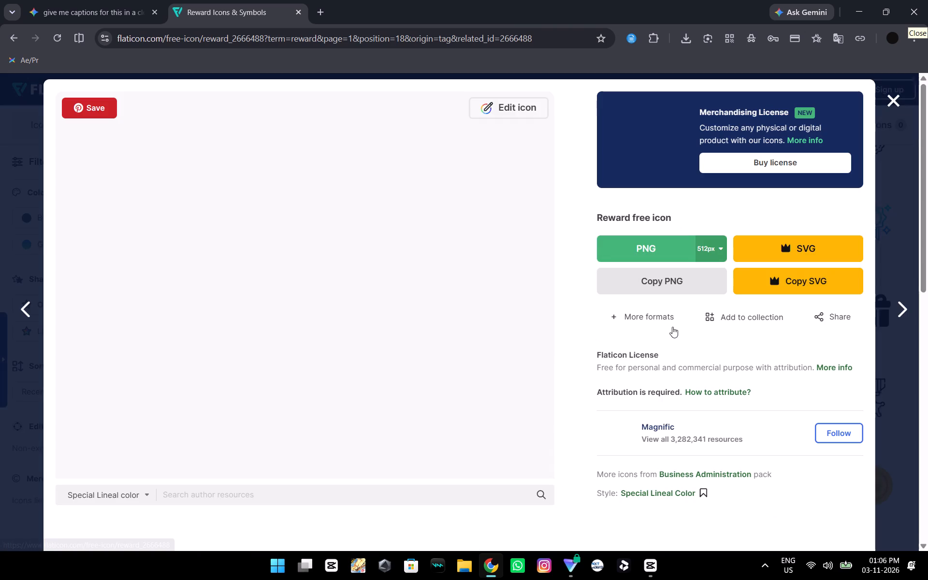
# Check the PNG download options for the reward icon and copy its PNG to the clipboard.
pyautogui.click(709, 251)
pyautogui.scroll(-2, 715, 341)
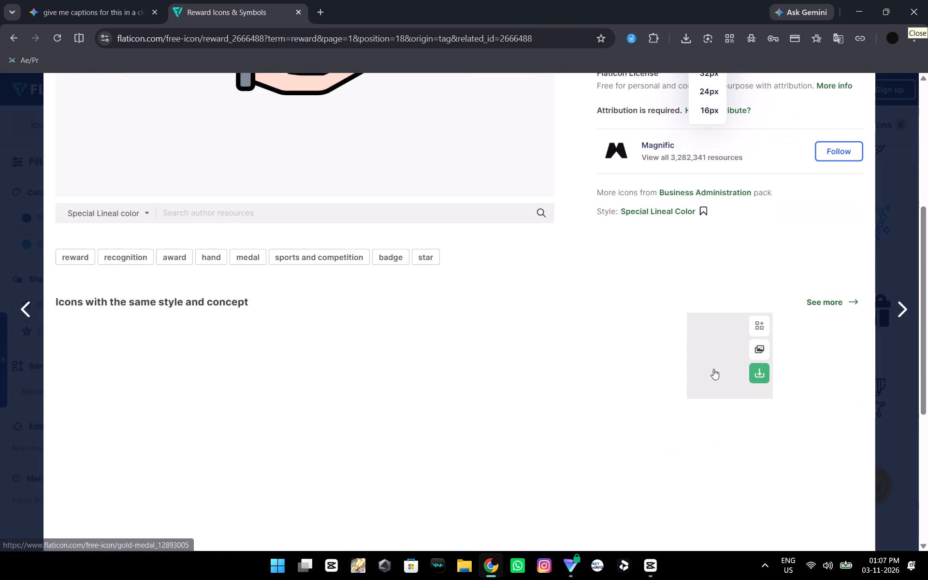
pyautogui.scroll(3, 712, 366)
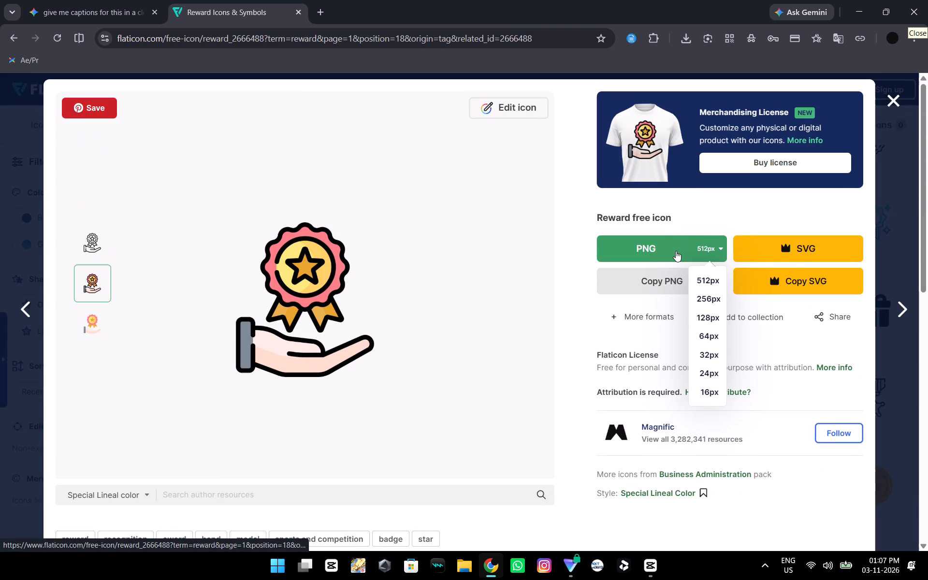
pyautogui.click(676, 251)
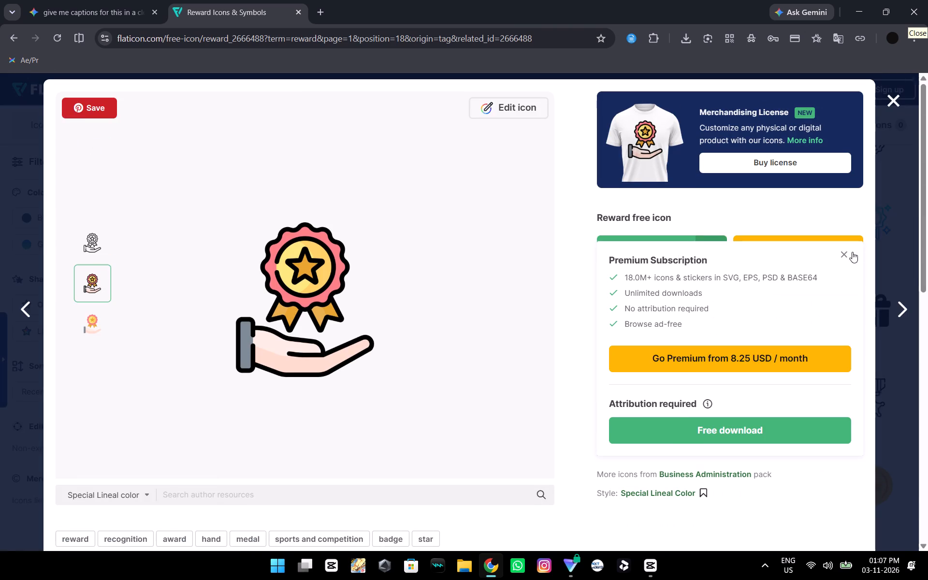
pyautogui.click(850, 252)
pyautogui.click(630, 282)
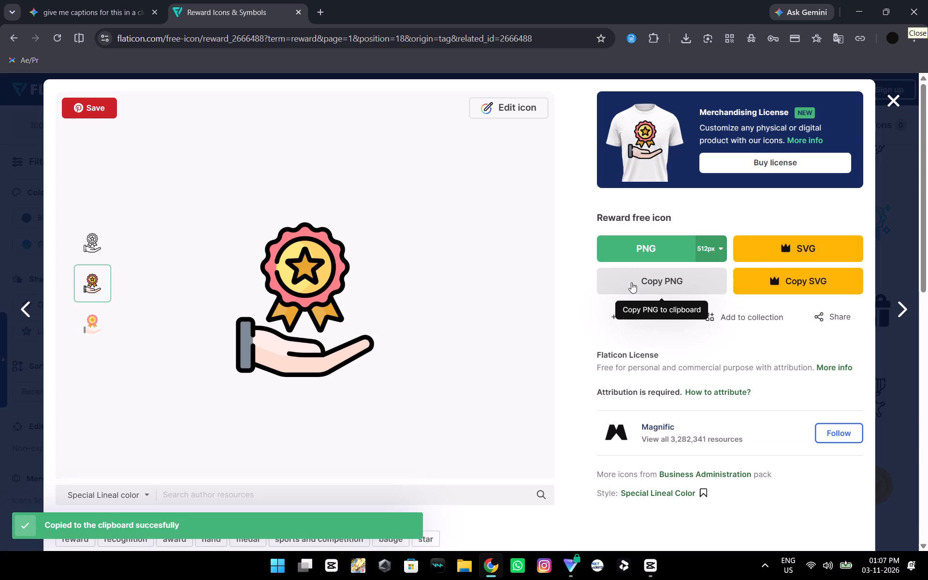
pyautogui.click(631, 282)
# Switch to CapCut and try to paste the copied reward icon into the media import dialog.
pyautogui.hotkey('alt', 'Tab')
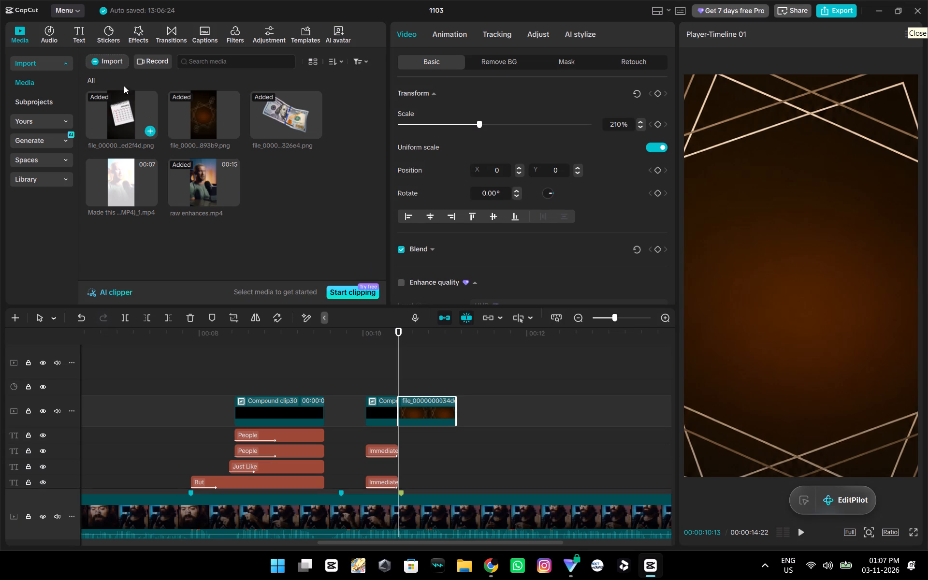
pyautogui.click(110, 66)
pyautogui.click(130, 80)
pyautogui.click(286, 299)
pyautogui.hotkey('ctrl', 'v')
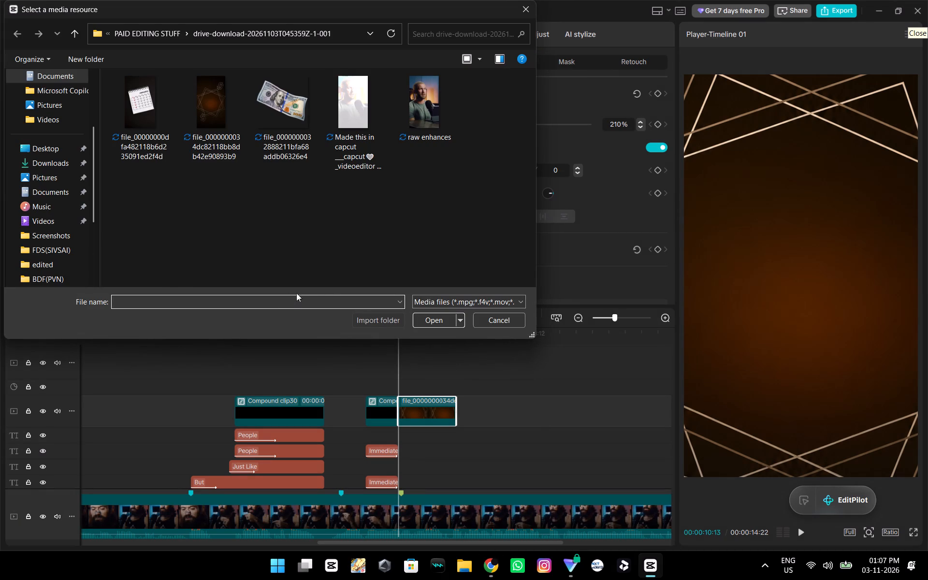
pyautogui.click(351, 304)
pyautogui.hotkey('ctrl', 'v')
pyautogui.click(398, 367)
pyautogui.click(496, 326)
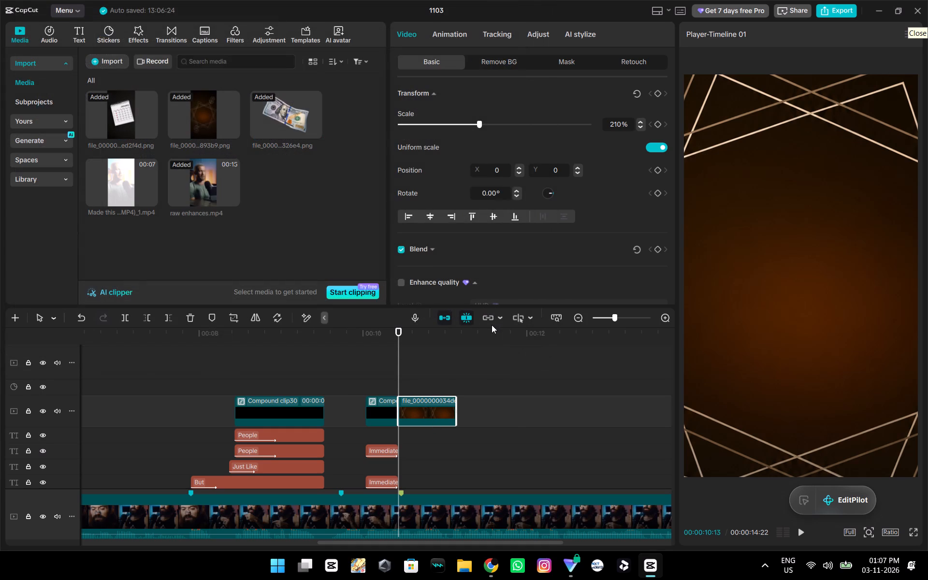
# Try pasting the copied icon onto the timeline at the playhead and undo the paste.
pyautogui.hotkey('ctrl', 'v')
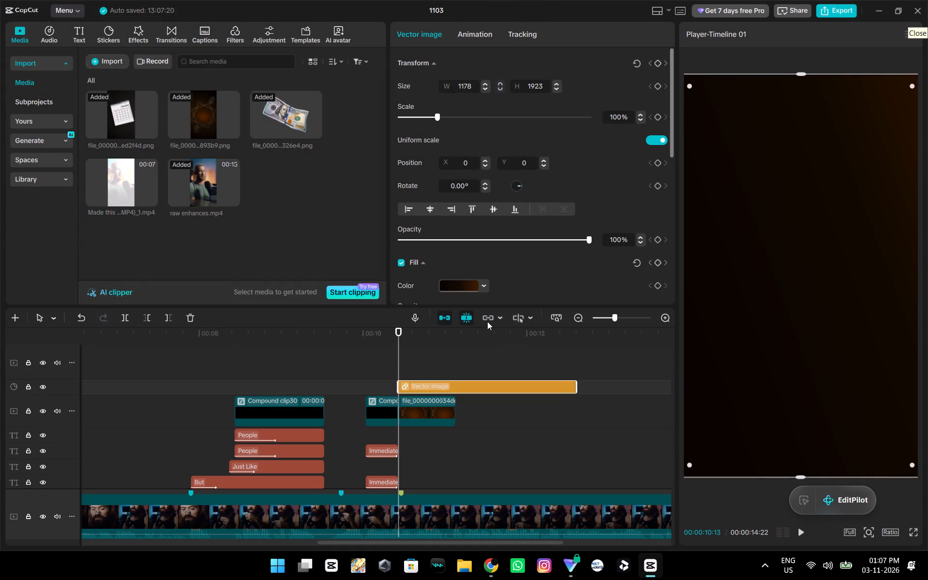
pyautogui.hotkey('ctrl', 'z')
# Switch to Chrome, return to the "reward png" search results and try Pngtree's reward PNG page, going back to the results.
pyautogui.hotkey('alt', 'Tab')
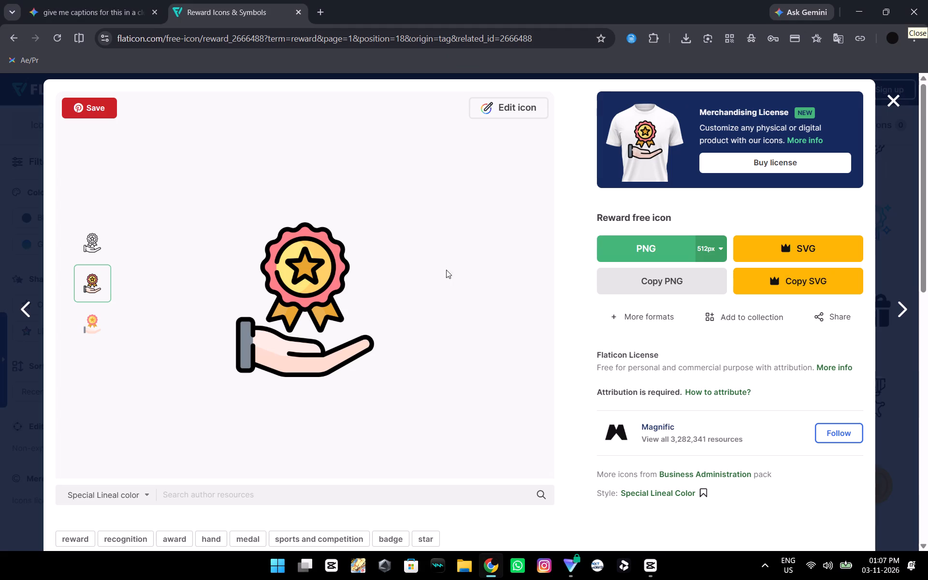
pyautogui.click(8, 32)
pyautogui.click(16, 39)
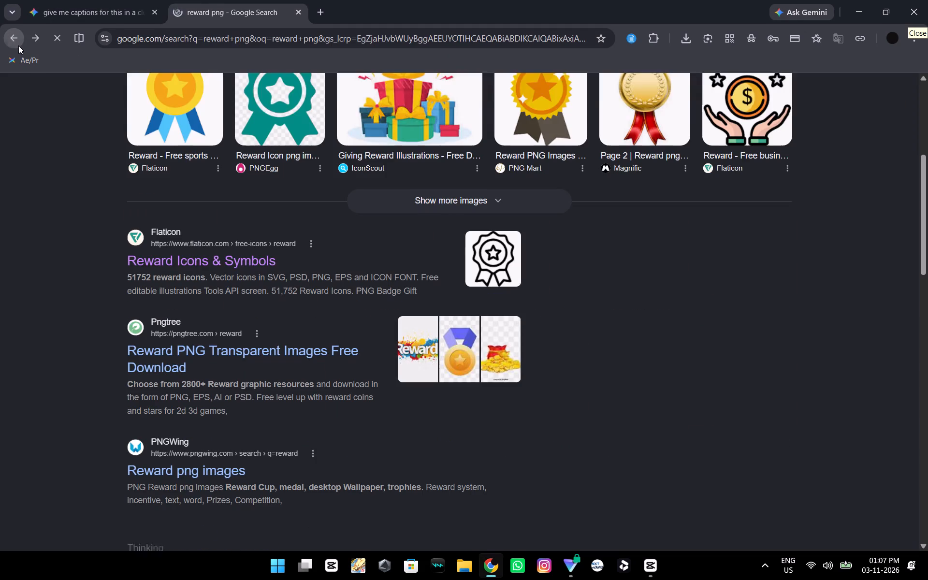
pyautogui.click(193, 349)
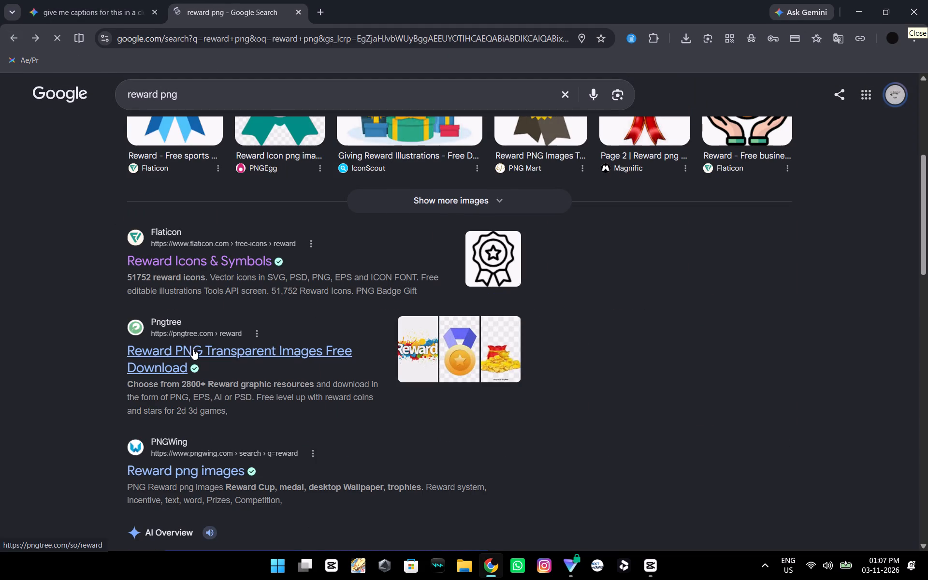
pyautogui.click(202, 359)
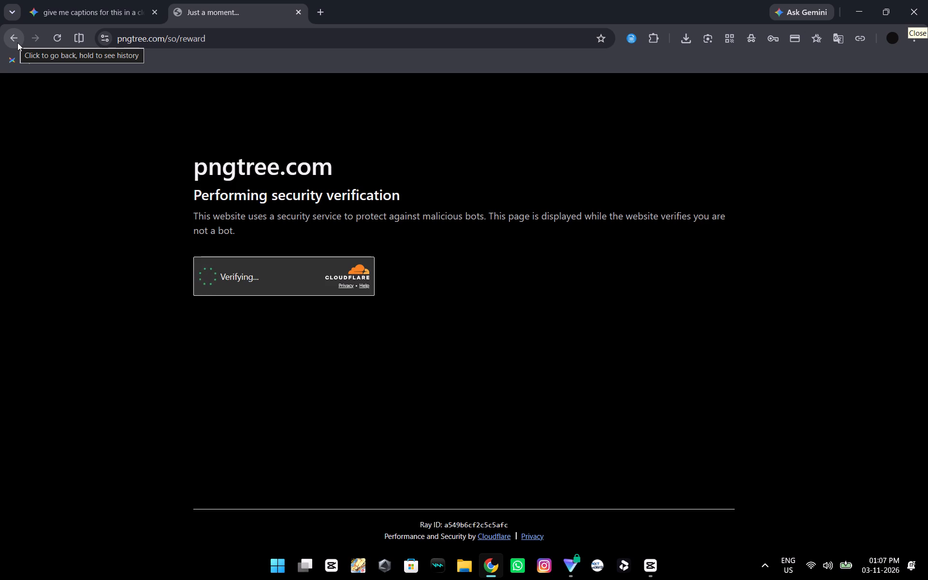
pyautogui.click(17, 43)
# Open Vecteezy's Reward PNGs for Free Download page from the search results and browse its images.
pyautogui.scroll(-1, 160, 305)
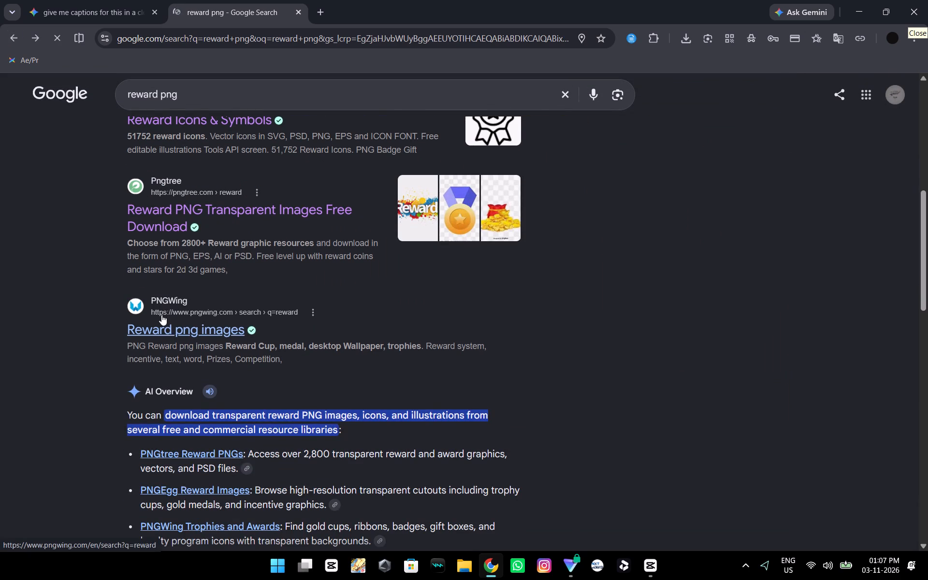
pyautogui.click(167, 330)
pyautogui.scroll(-3, 161, 277)
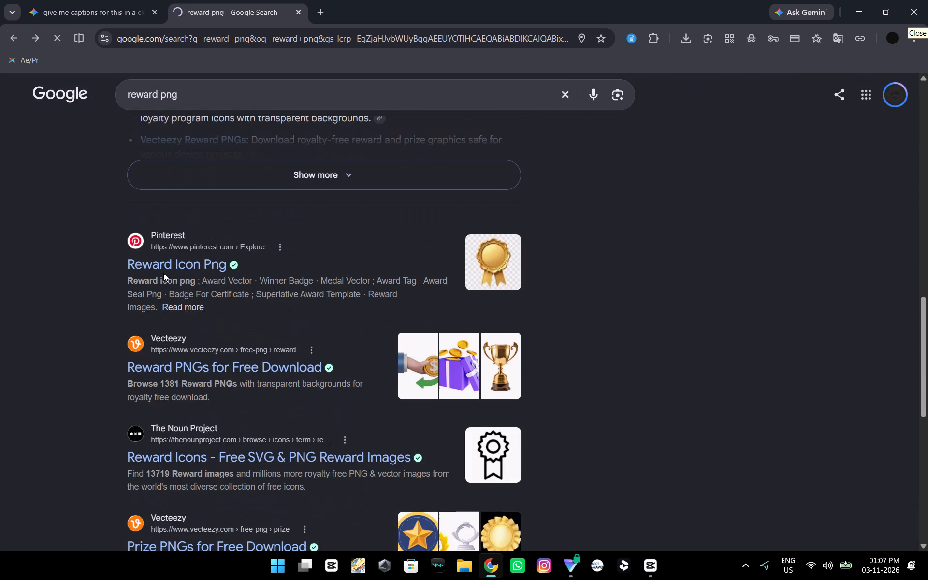
pyautogui.click(193, 373)
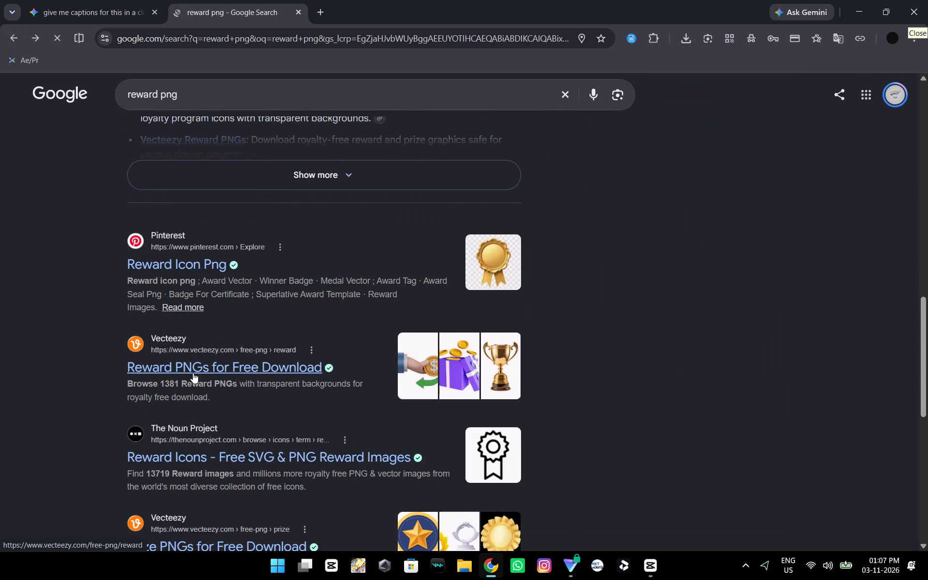
pyautogui.scroll(-1, 209, 336)
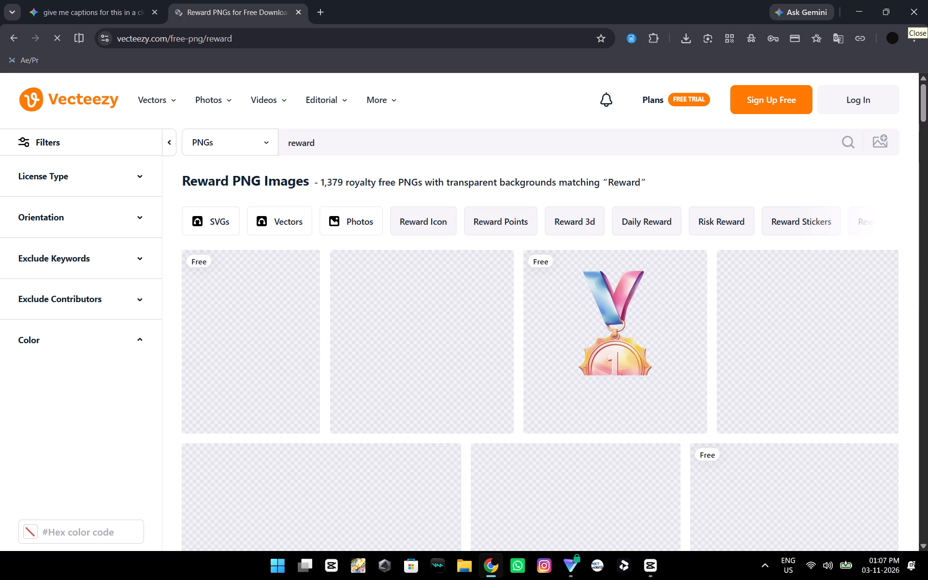
pyautogui.scroll(-1, 271, 197)
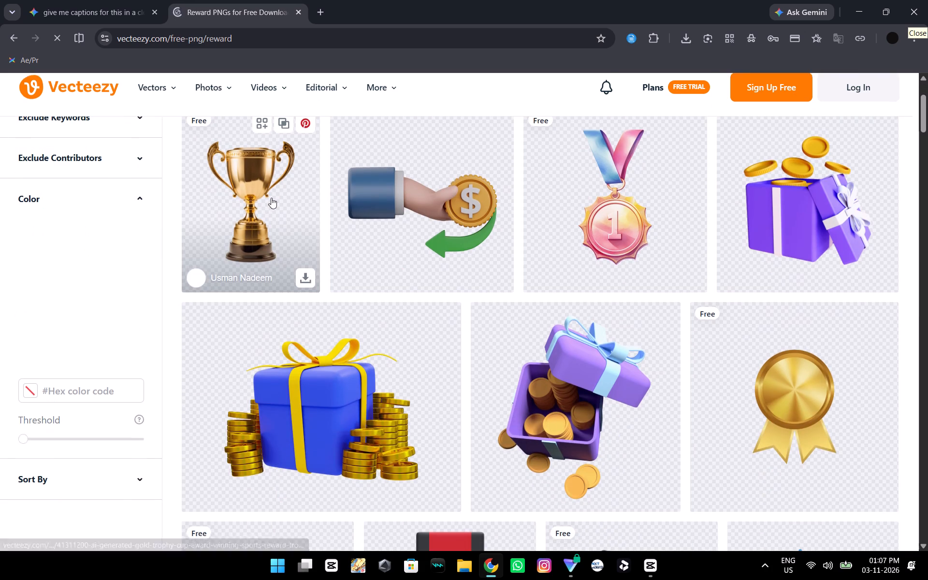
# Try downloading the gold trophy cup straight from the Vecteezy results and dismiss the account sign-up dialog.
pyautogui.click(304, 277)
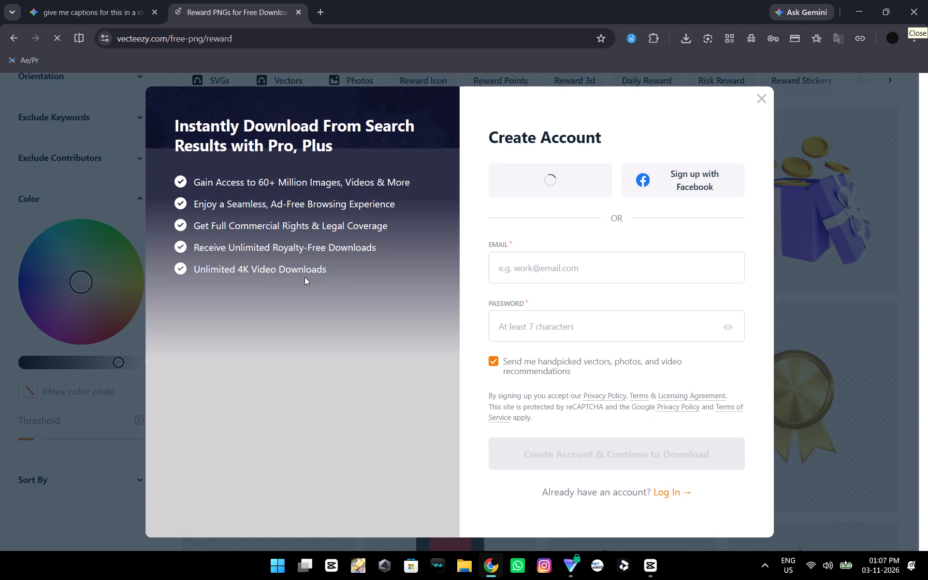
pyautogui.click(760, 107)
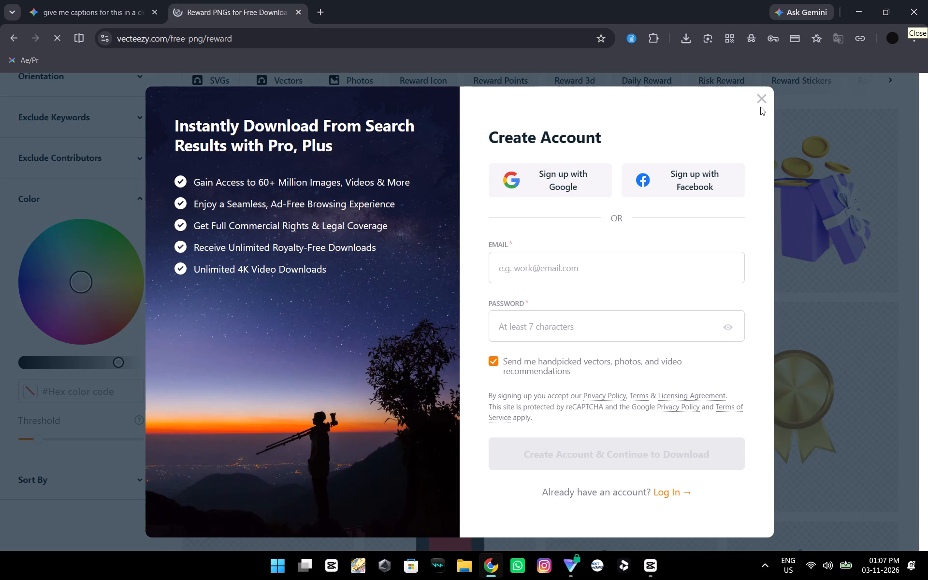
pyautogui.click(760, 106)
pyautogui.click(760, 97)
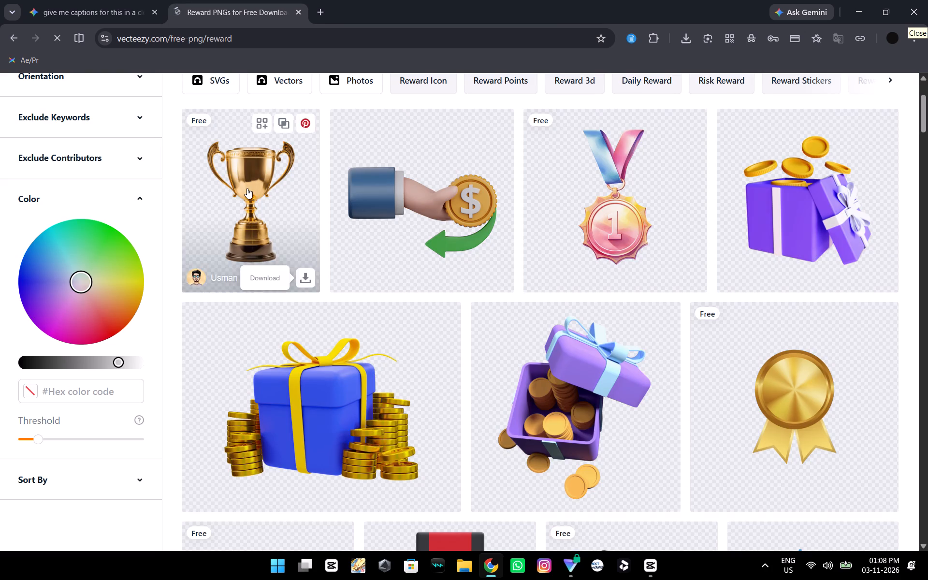
# Open the gold trophy cup's own page on Vecteezy and request its free download.
pyautogui.click(247, 188)
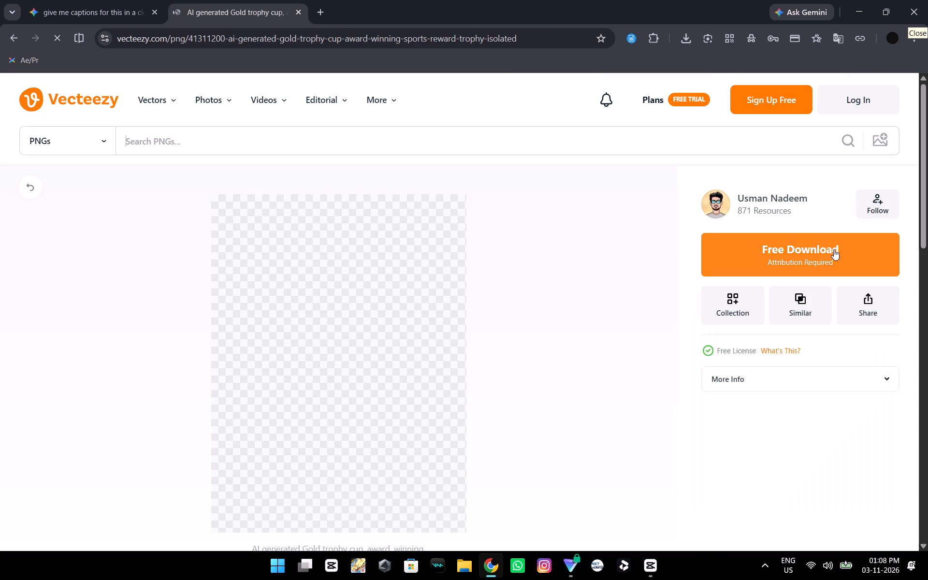
pyautogui.click(813, 262)
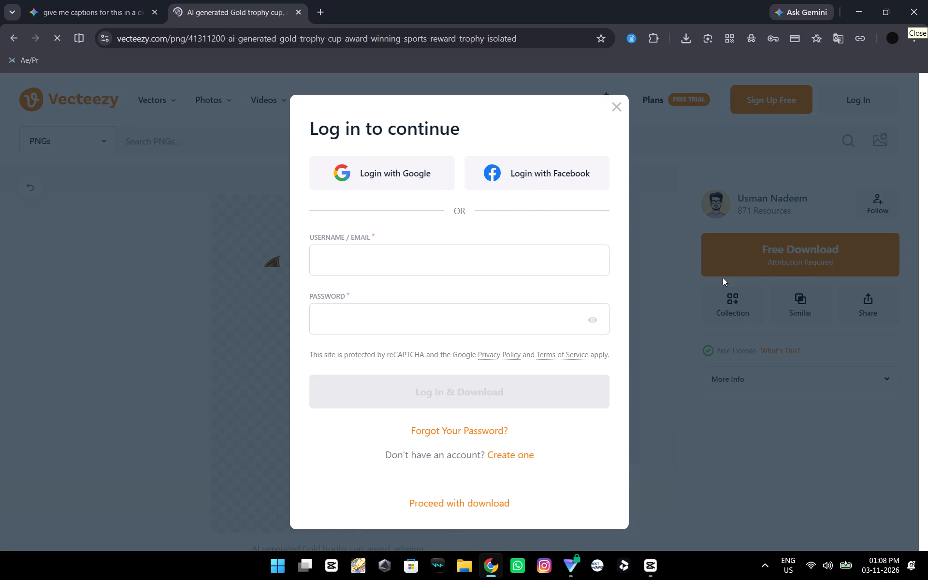
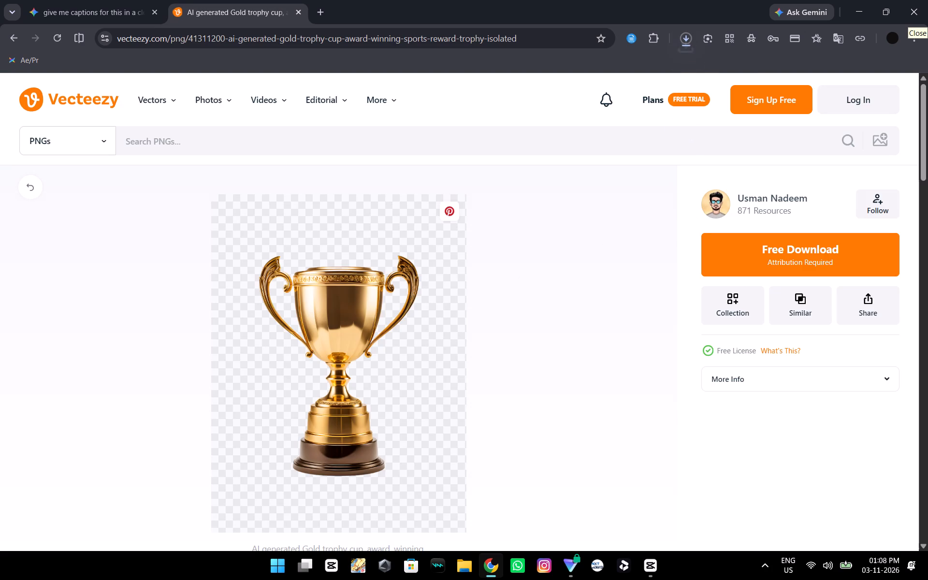
# Check the gold trophy PNG's download progress, return to Vecteezy's reward results and look through more images.
pyautogui.click(689, 43)
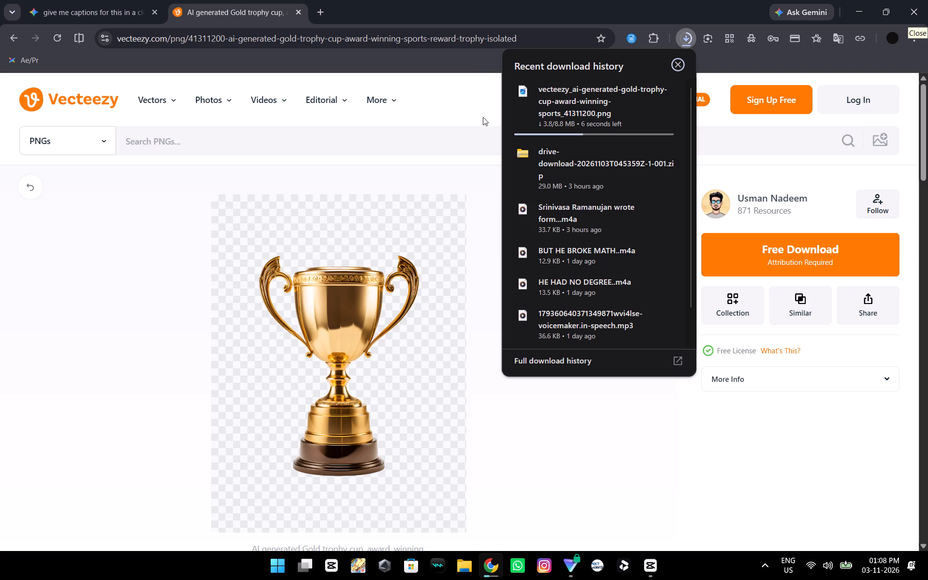
pyautogui.scroll(-3, 452, 133)
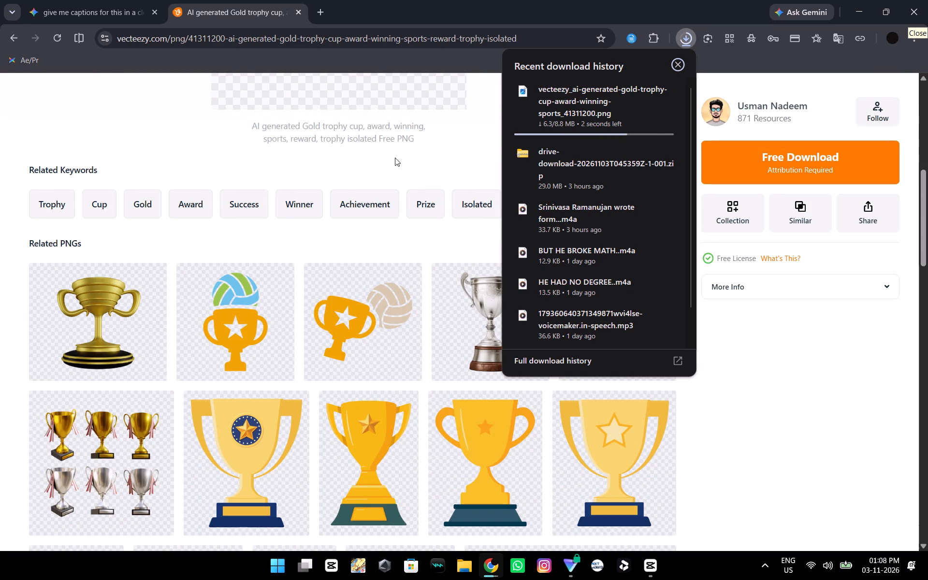
pyautogui.click(398, 159)
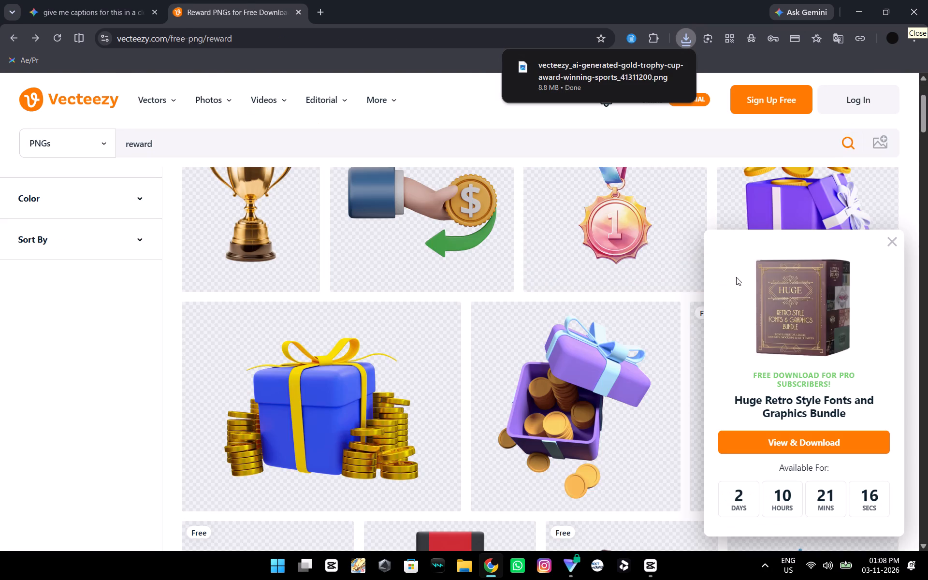
pyautogui.scroll(-3, 514, 330)
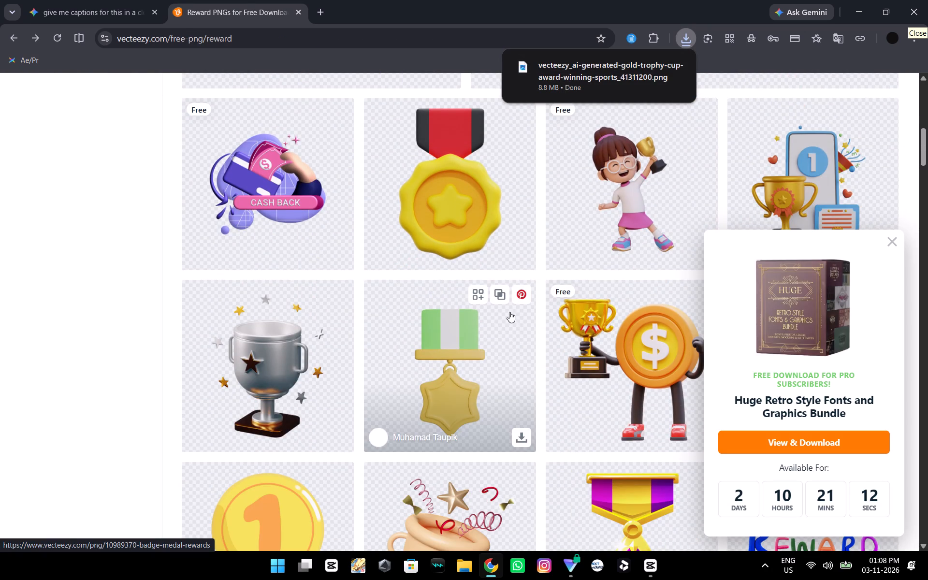
pyautogui.scroll(-1, 508, 305)
pyautogui.scroll(4, 316, 157)
# Open a new tab, close the Vecteezy tab and search the web for "man with munch of money in hand png".
pyautogui.click(330, 16)
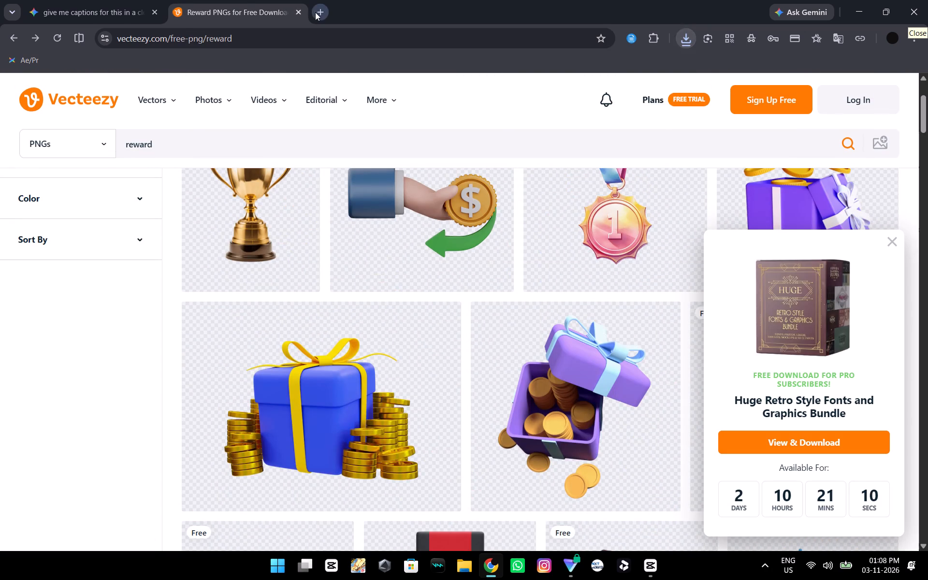
pyautogui.click(319, 12)
pyautogui.click(297, 12)
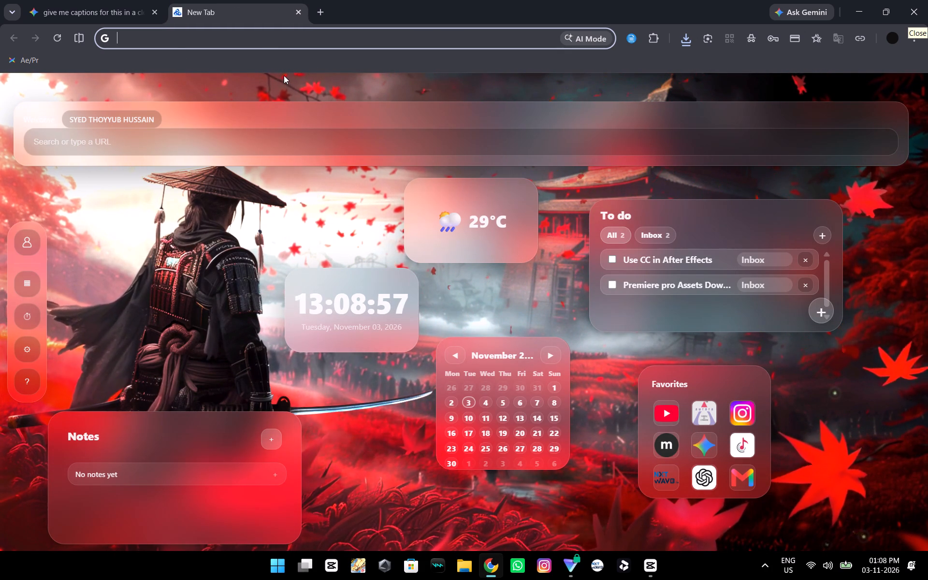
pyautogui.write('man')
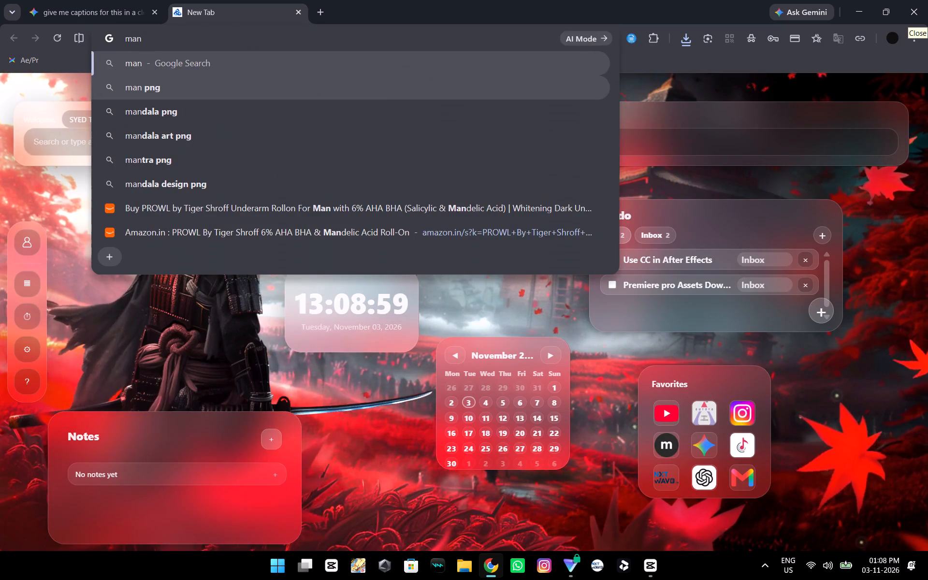
pyautogui.press('space')
pyautogui.write('with munch of money in hand pn')
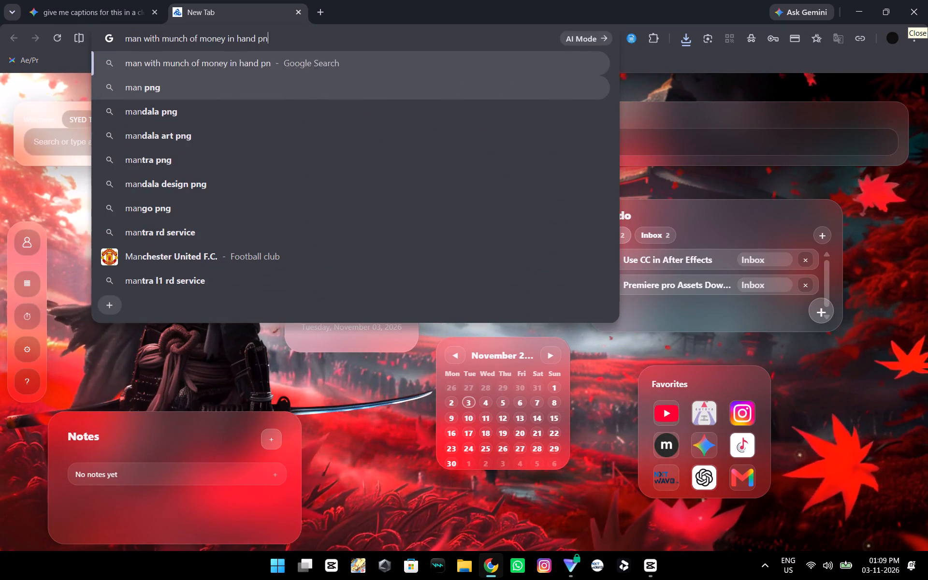
pyautogui.write('g')
pyautogui.press('Return')
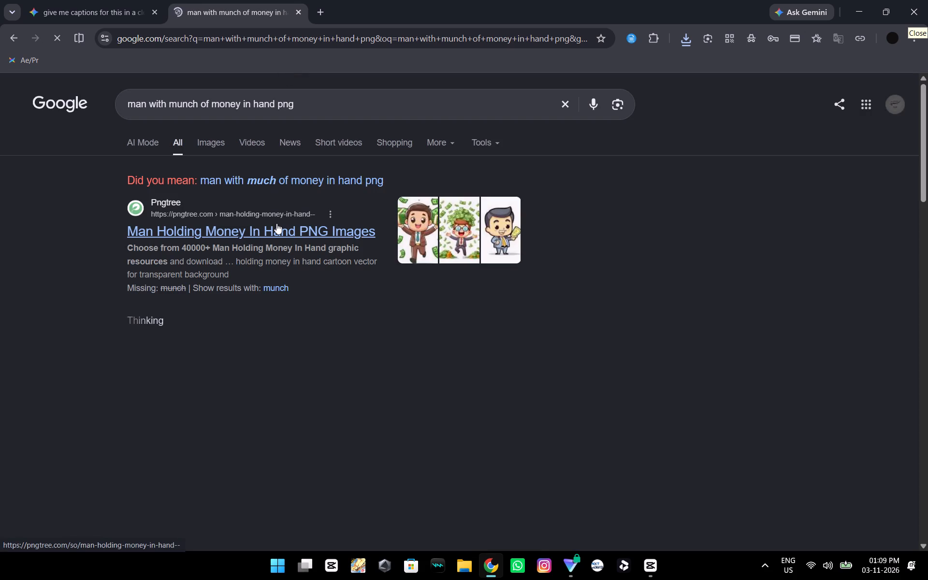
# Look through the search results and open Adobe Stock's Man Holding Cash Images page.
pyautogui.scroll(-1, 276, 228)
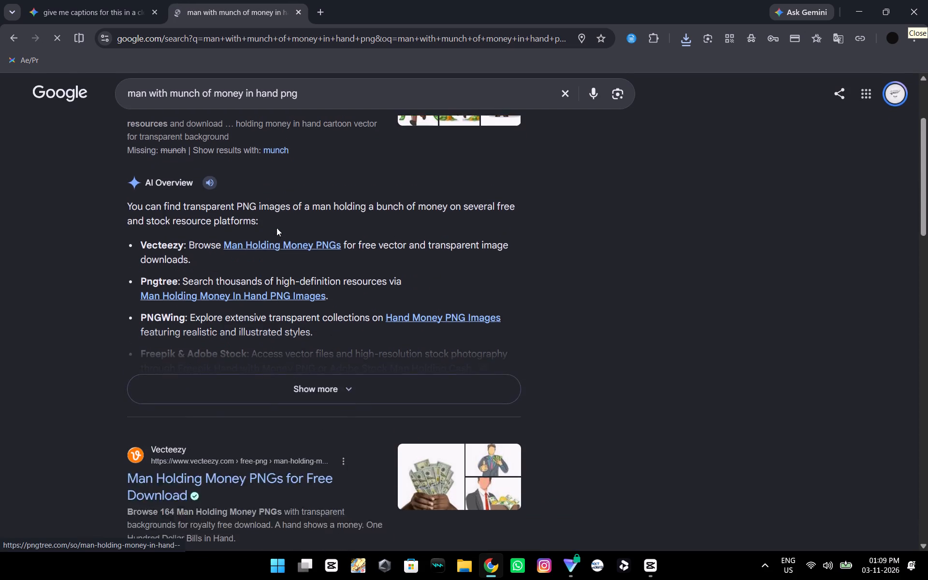
pyautogui.scroll(-2, 276, 228)
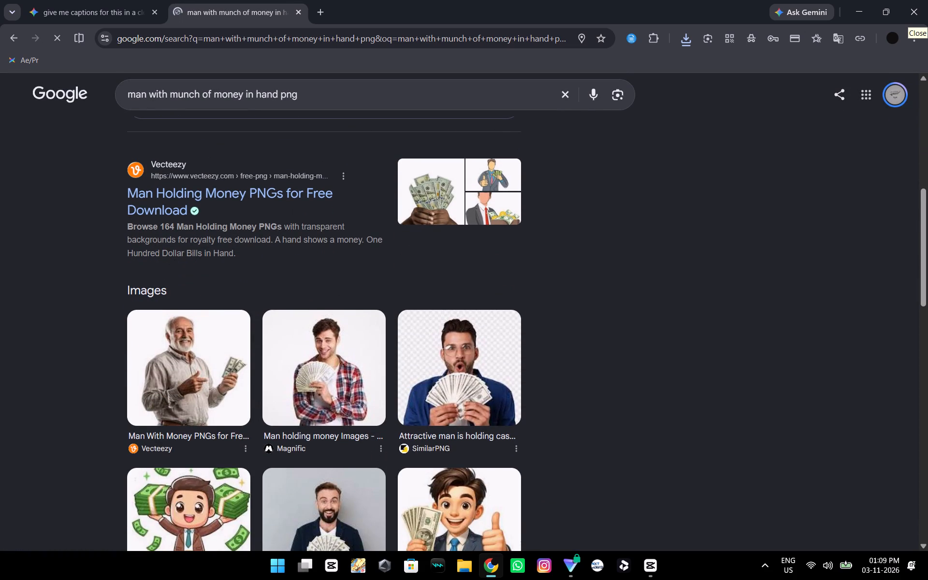
pyautogui.scroll(-2, 225, 201)
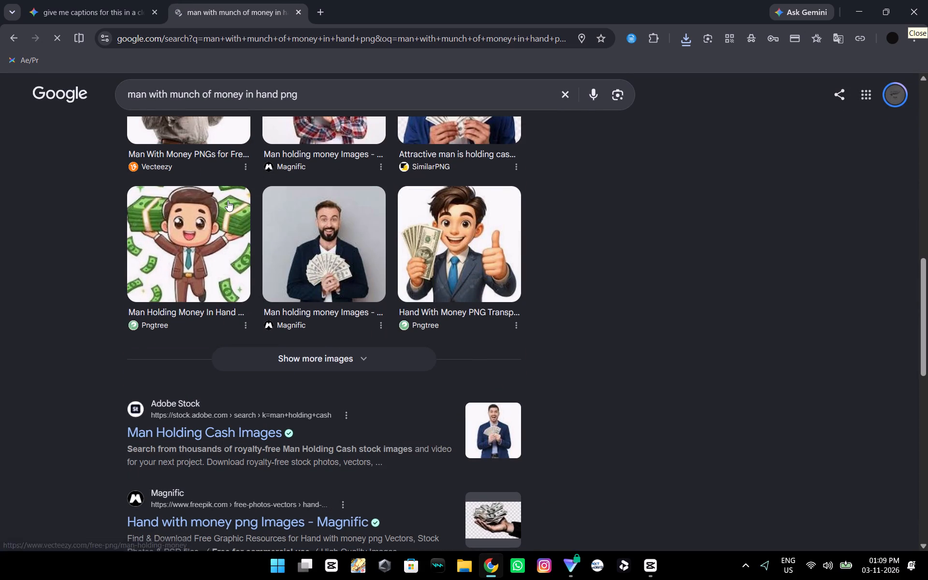
pyautogui.scroll(-2, 228, 201)
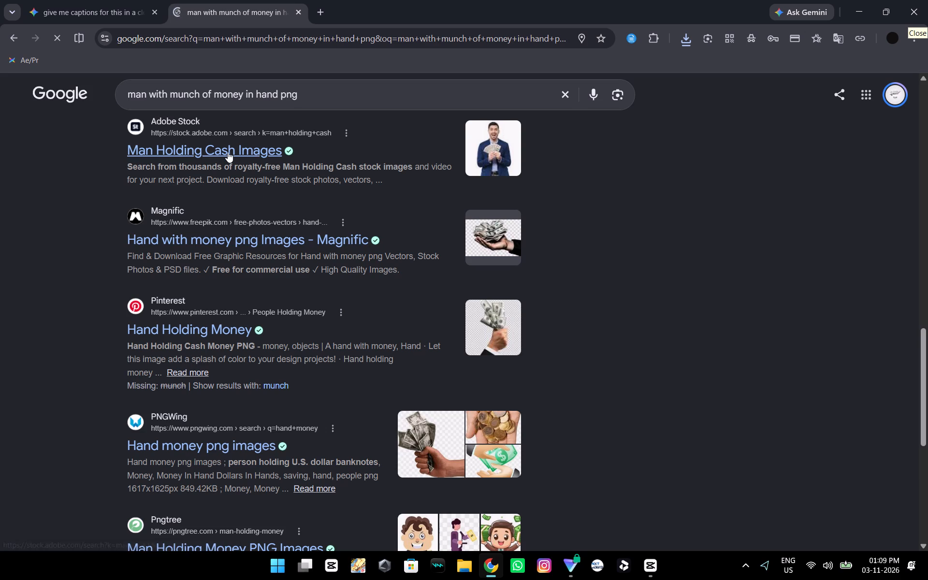
pyautogui.click(228, 152)
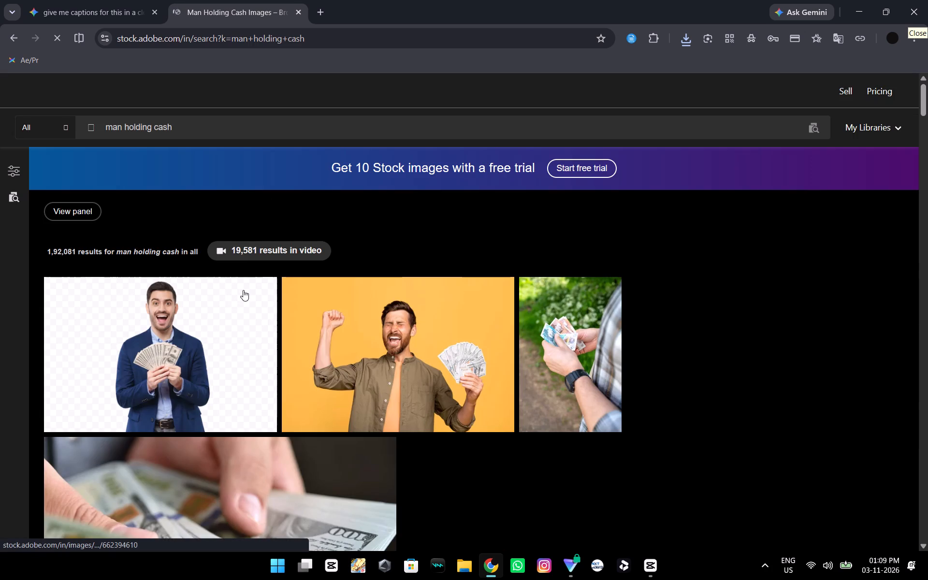
# Browse Adobe Stock's "man holding cash" images for a suitable picture of a person or hand holding money.
pyautogui.scroll(-2, 298, 311)
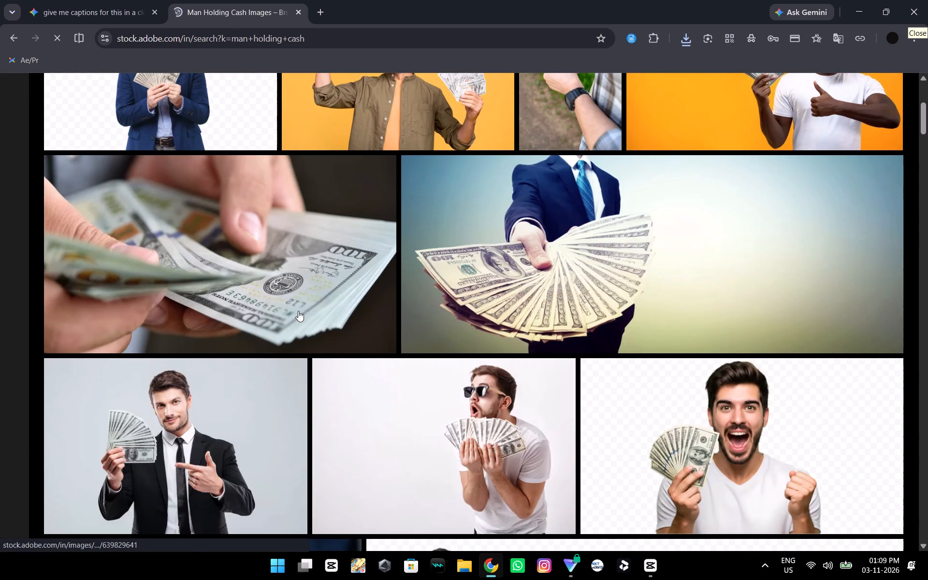
pyautogui.scroll(-3, 298, 311)
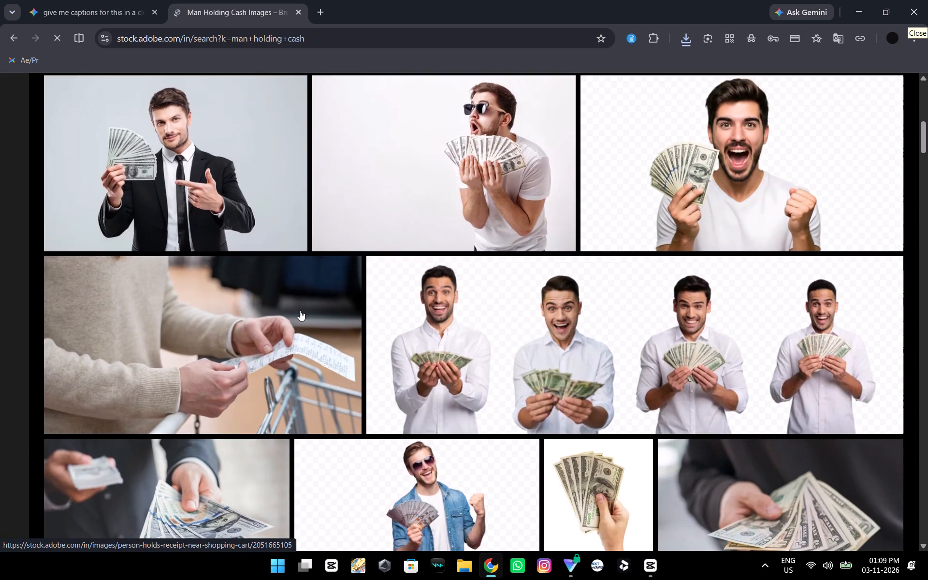
pyautogui.scroll(-3, 300, 310)
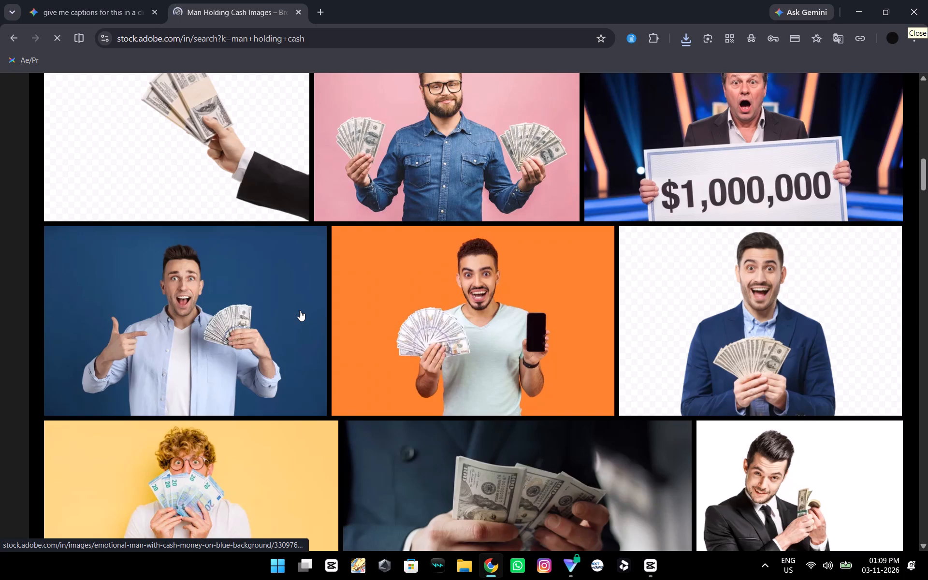
pyautogui.scroll(-2, 300, 310)
pyautogui.scroll(4, 303, 309)
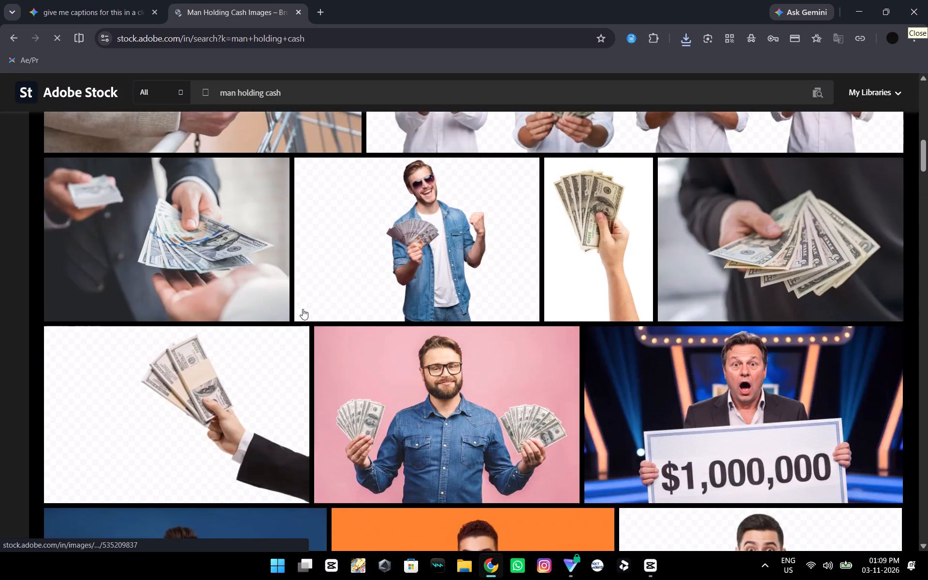
pyautogui.scroll(7, 303, 309)
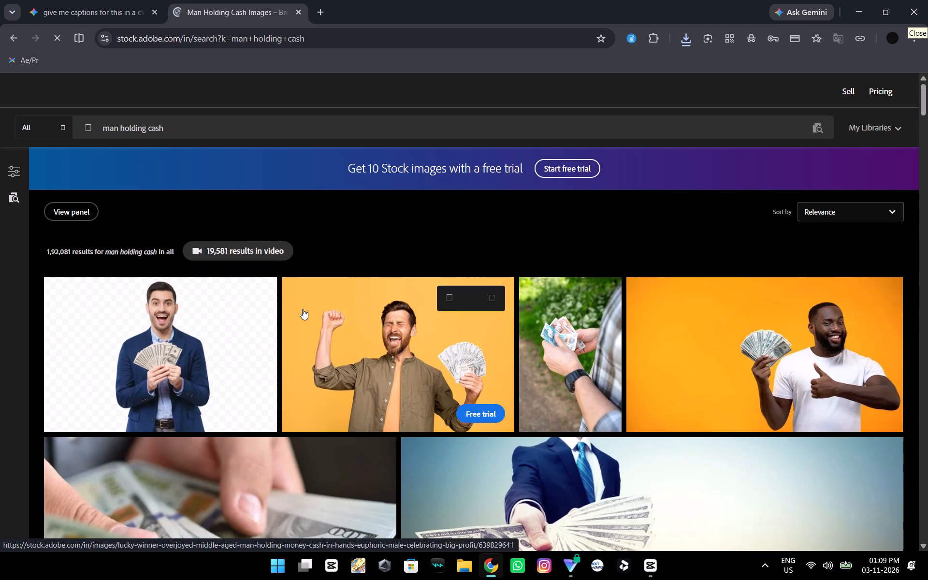
pyautogui.scroll(-12, 304, 312)
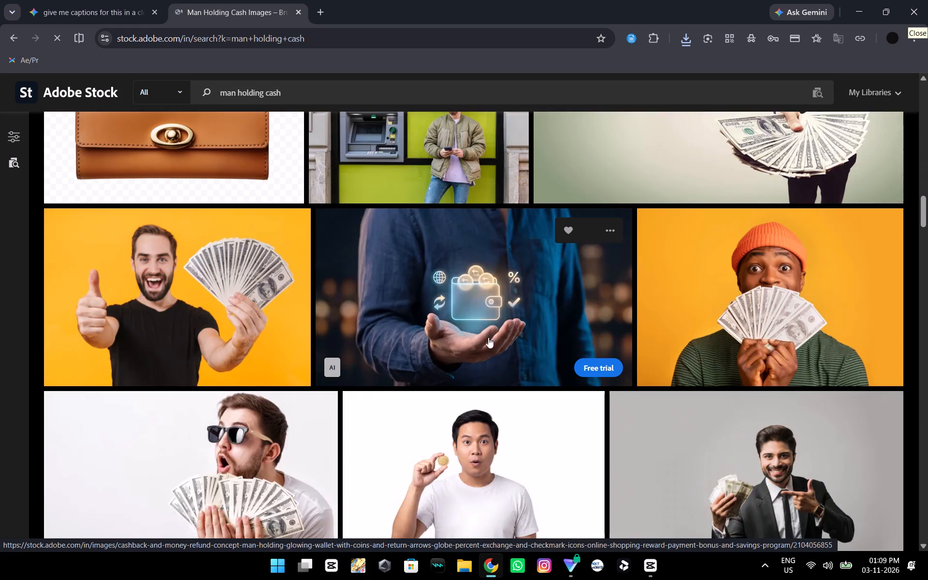
pyautogui.scroll(-3, 405, 330)
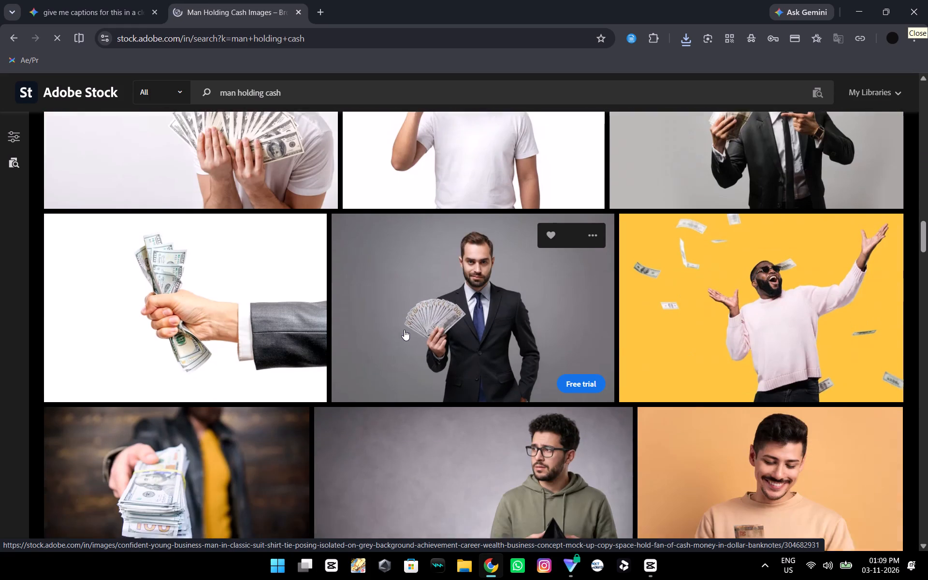
pyautogui.scroll(-2, 404, 330)
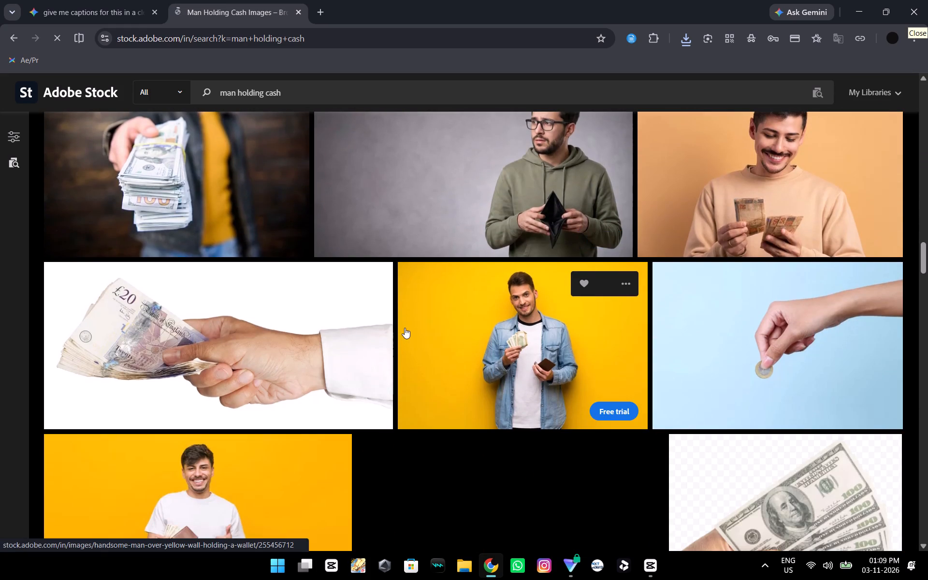
pyautogui.scroll(2, 405, 328)
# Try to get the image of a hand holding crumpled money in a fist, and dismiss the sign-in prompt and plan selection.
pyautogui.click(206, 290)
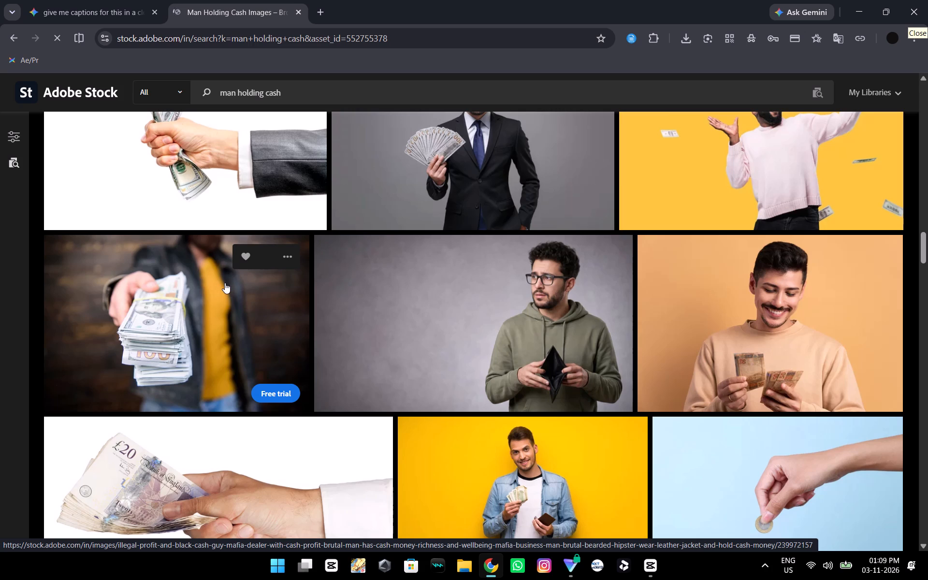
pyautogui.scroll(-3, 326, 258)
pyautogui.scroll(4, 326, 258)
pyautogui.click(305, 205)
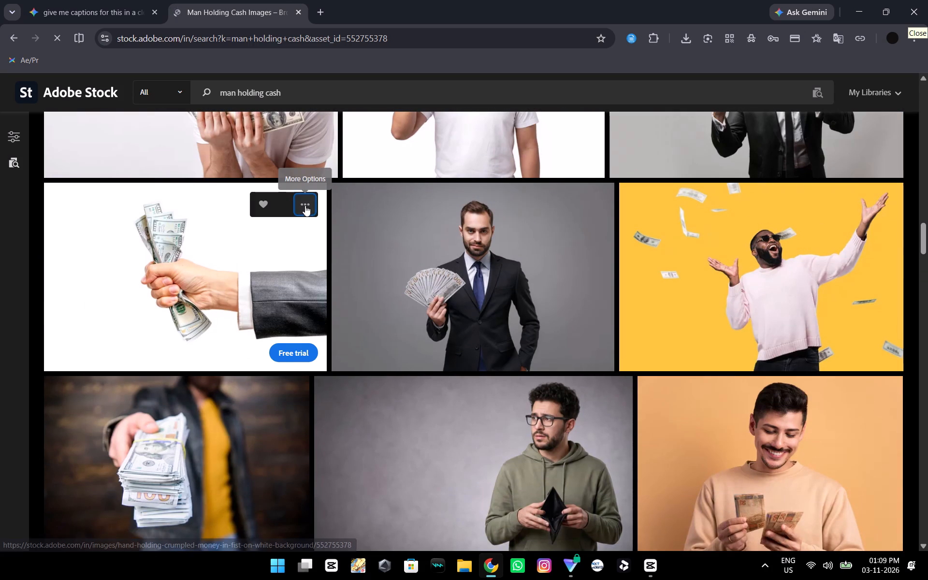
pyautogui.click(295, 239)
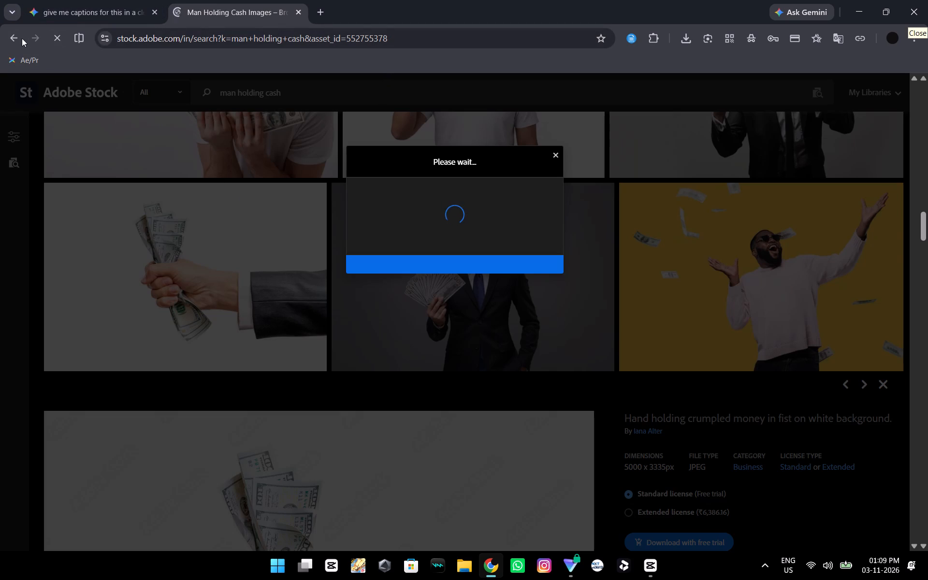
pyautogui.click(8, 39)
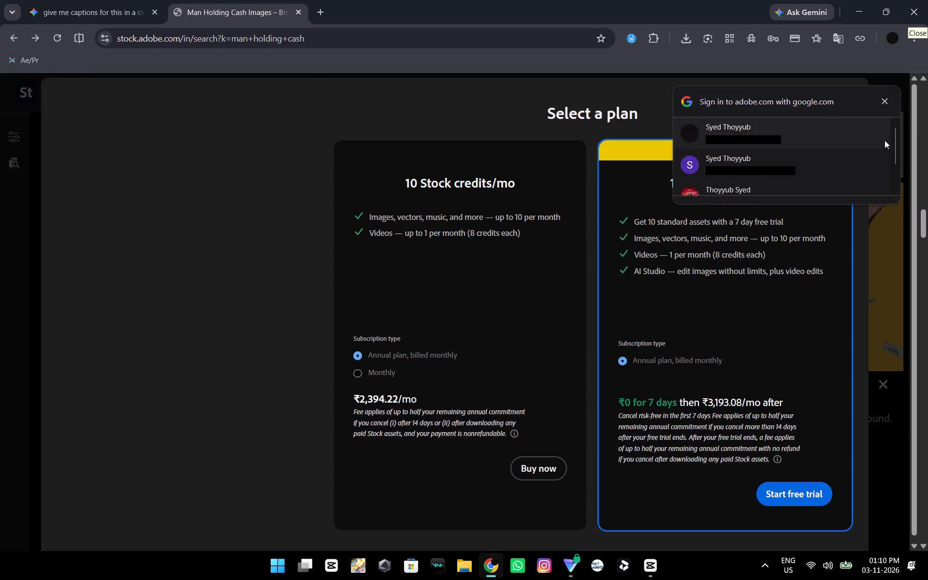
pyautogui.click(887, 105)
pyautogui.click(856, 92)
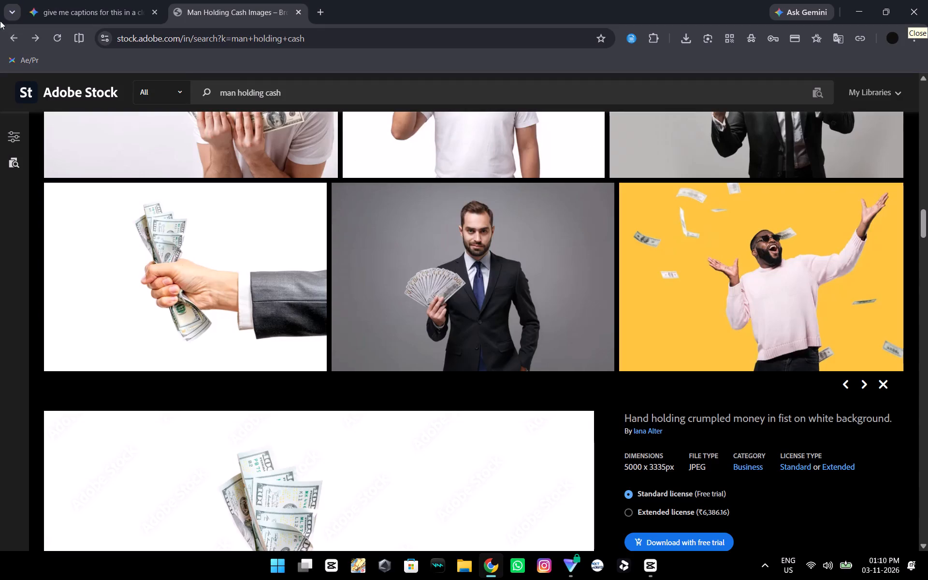
# Return to the web search results and open Pinterest's Hand Holding Money page.
pyautogui.click(15, 33)
pyautogui.click(214, 334)
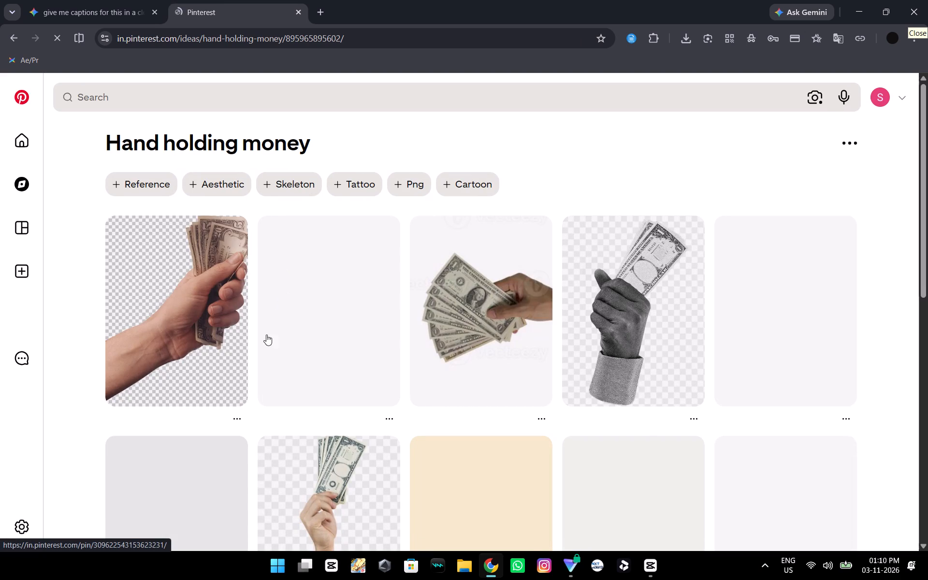
# Browse Pinterest's Hand Holding Money page and its related ideas for a suitable image of a hand gripping cash.
pyautogui.scroll(-1, 419, 308)
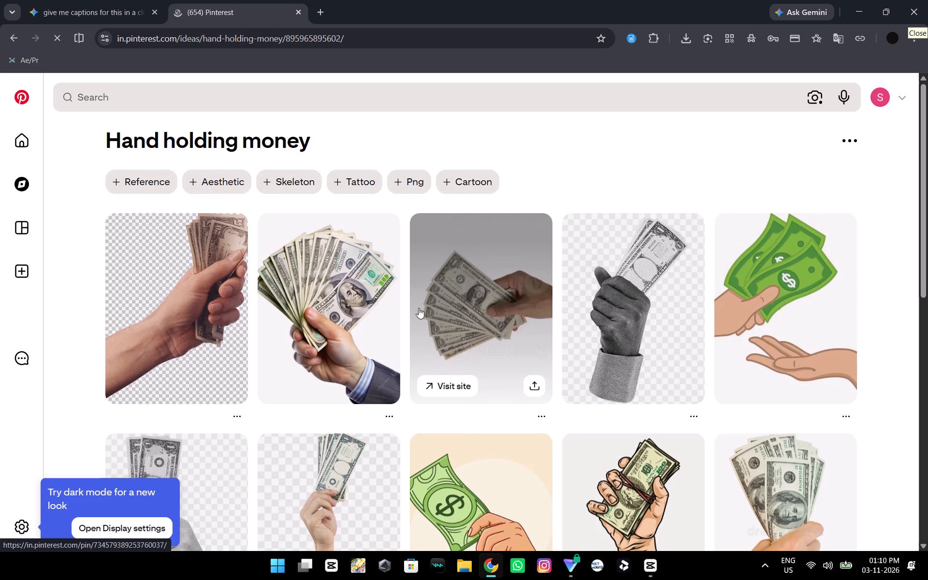
pyautogui.scroll(-3, 418, 308)
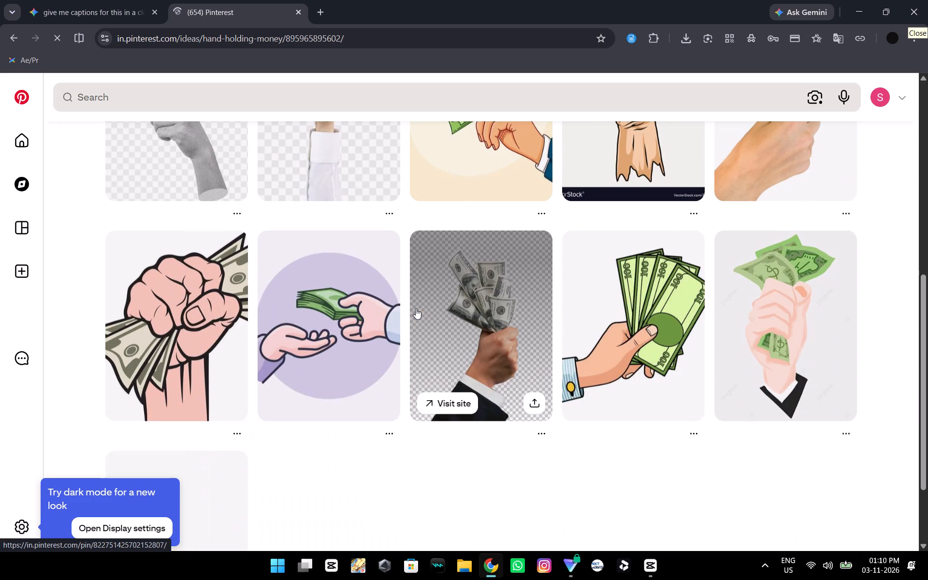
pyautogui.scroll(-4, 308, 286)
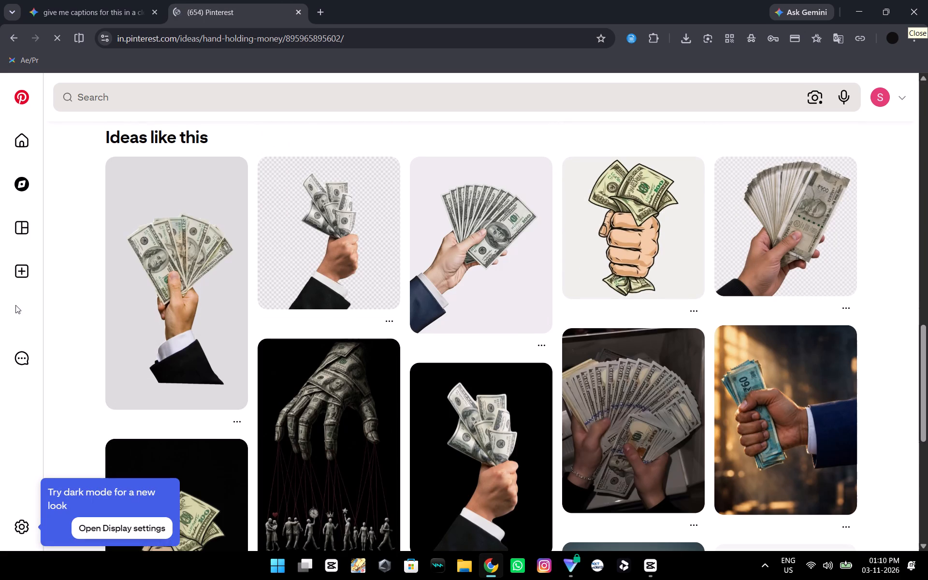
pyautogui.scroll(-1, 41, 296)
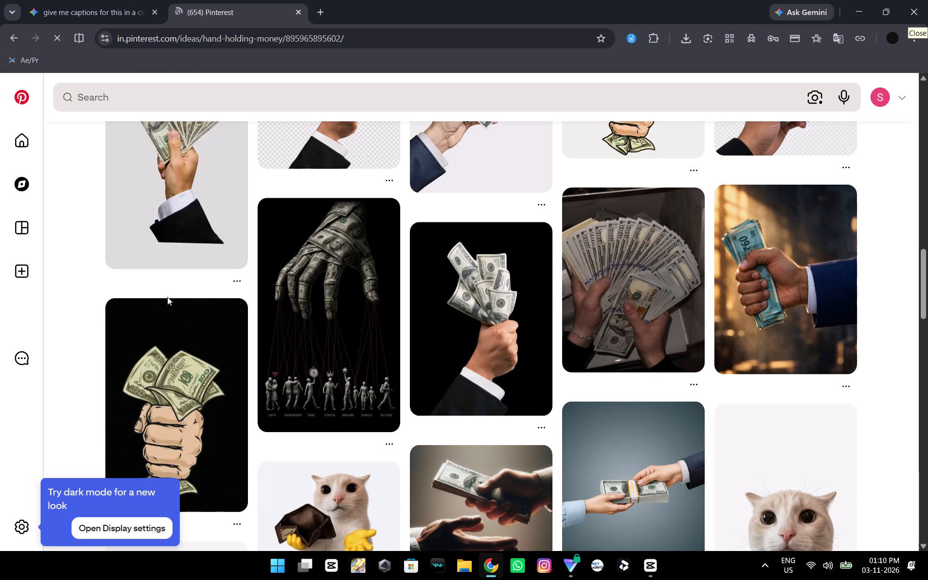
pyautogui.scroll(2, 284, 328)
pyautogui.scroll(-1, 327, 321)
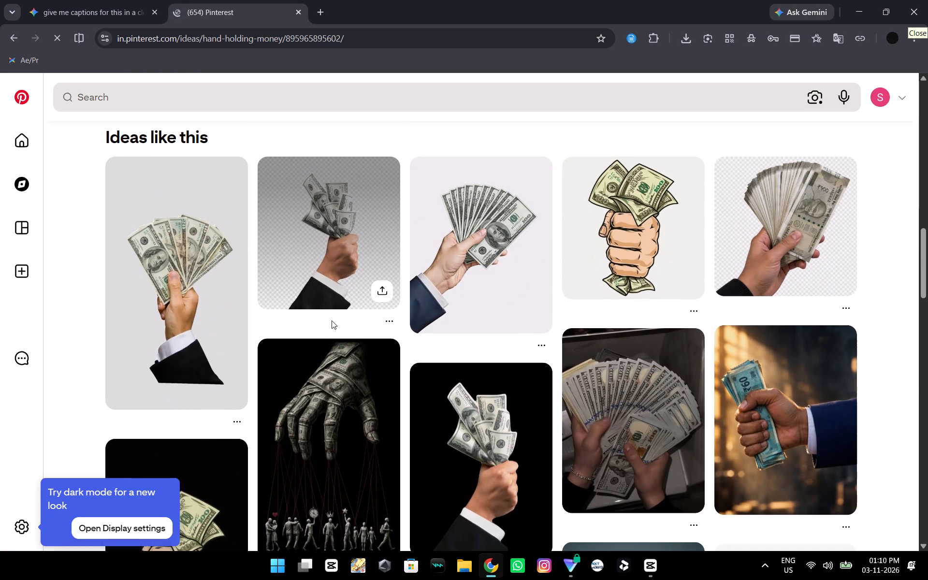
pyautogui.scroll(-4, 332, 320)
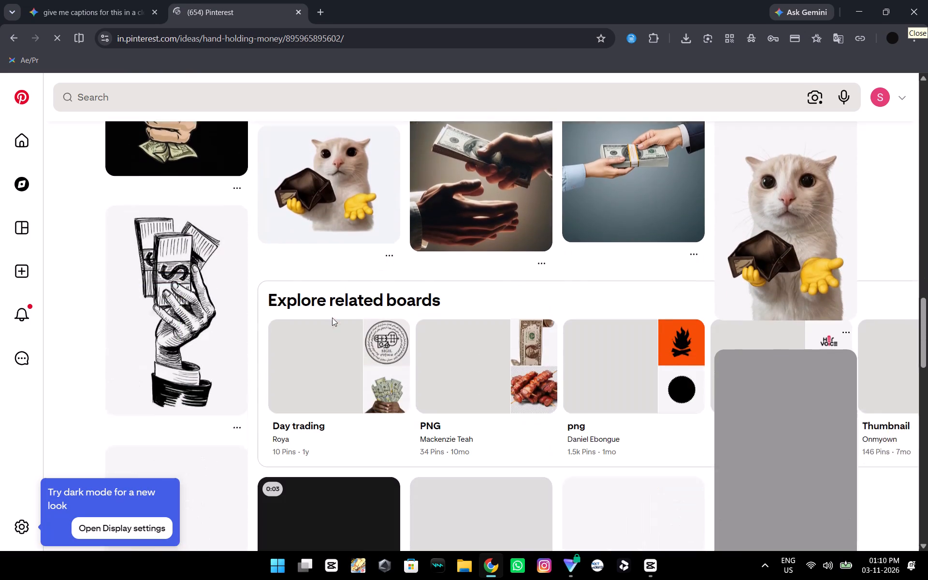
pyautogui.scroll(-3, 333, 316)
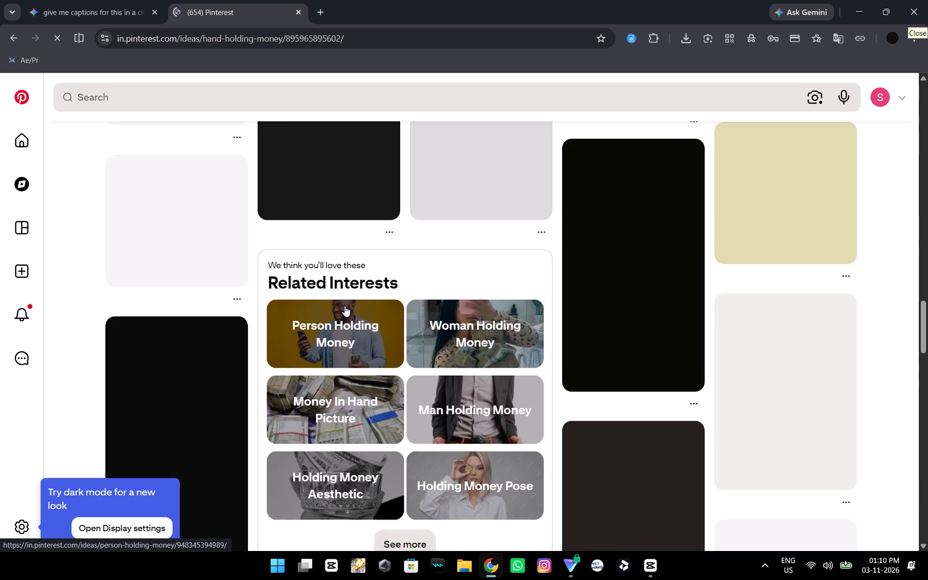
pyautogui.scroll(8, 346, 305)
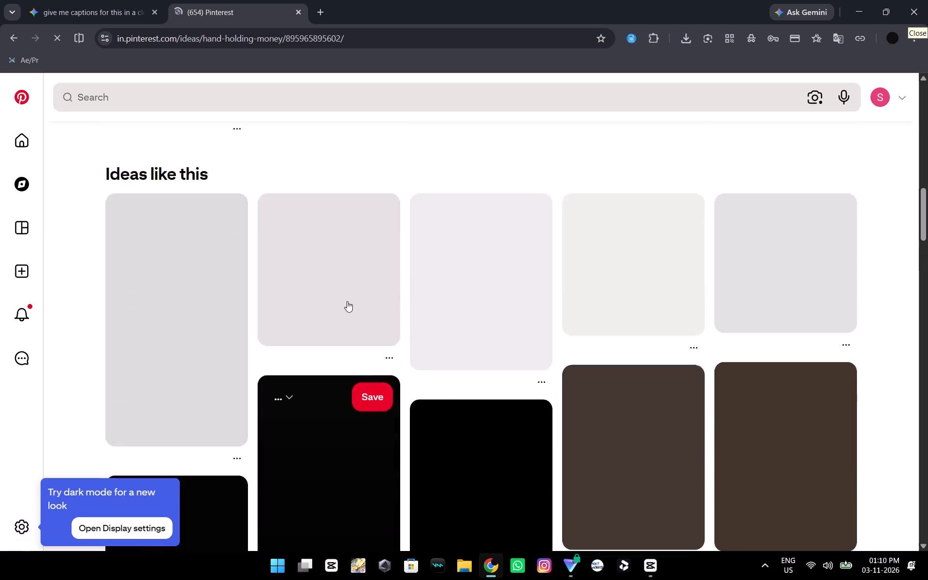
pyautogui.scroll(-1, 351, 305)
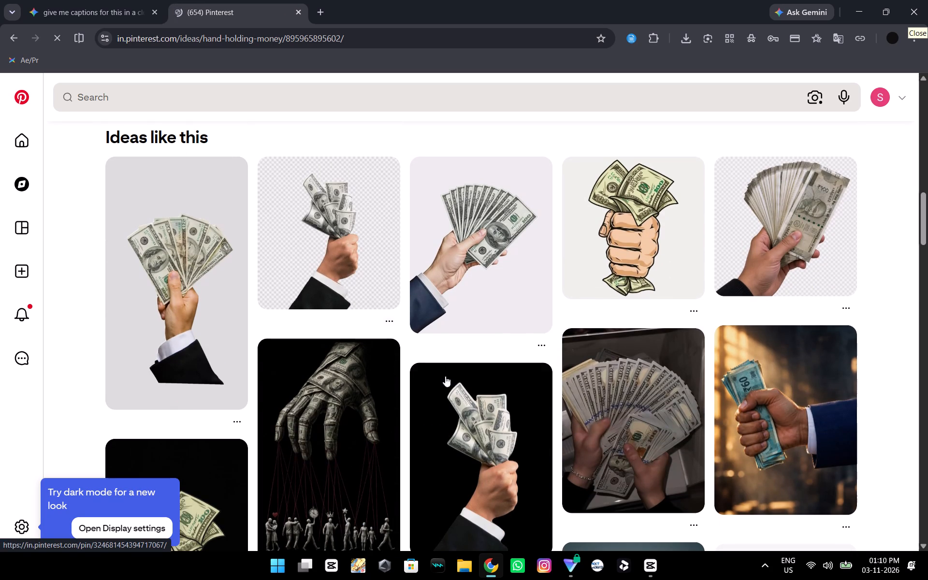
pyautogui.scroll(-2, 485, 415)
pyautogui.scroll(2, 478, 403)
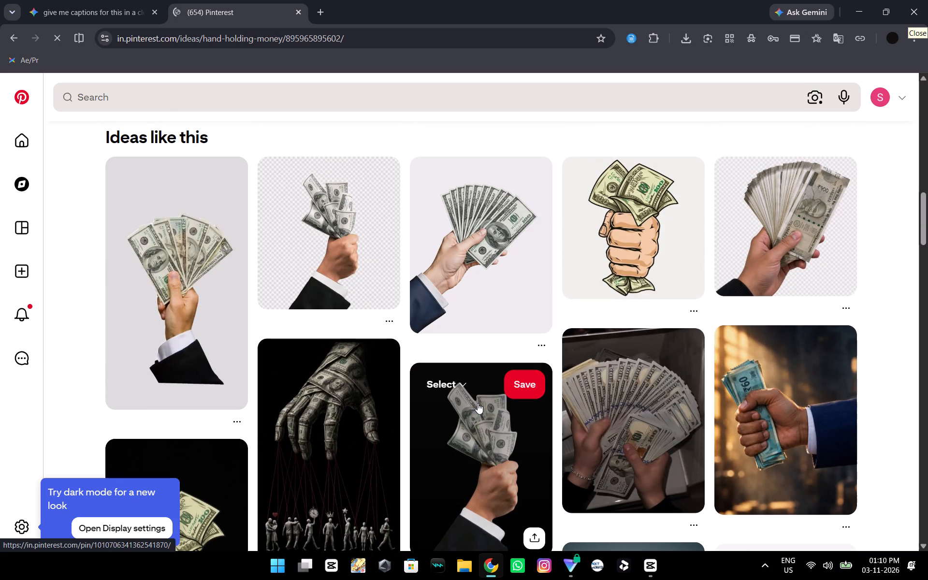
# Open the transparent-background pin of a suited fist gripping dollar bills, go back, and open its black-background version.
pyautogui.click(310, 276)
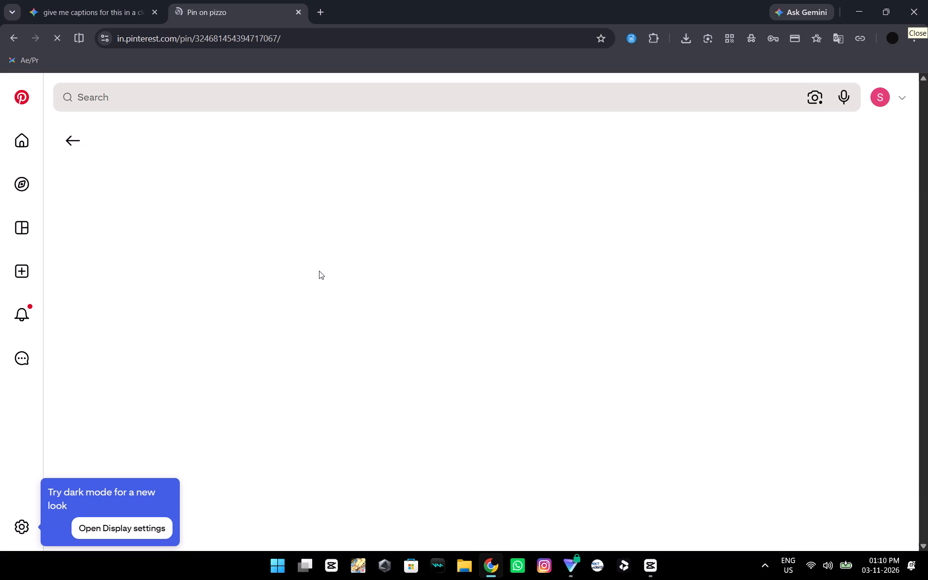
pyautogui.moveTo(344, 304); pyautogui.dragTo(333, 294)
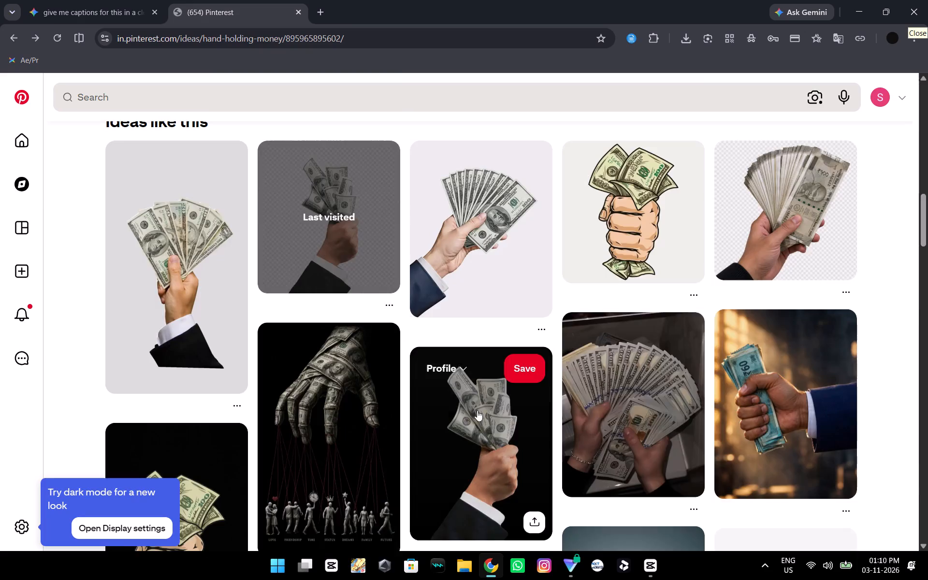
pyautogui.click(477, 410)
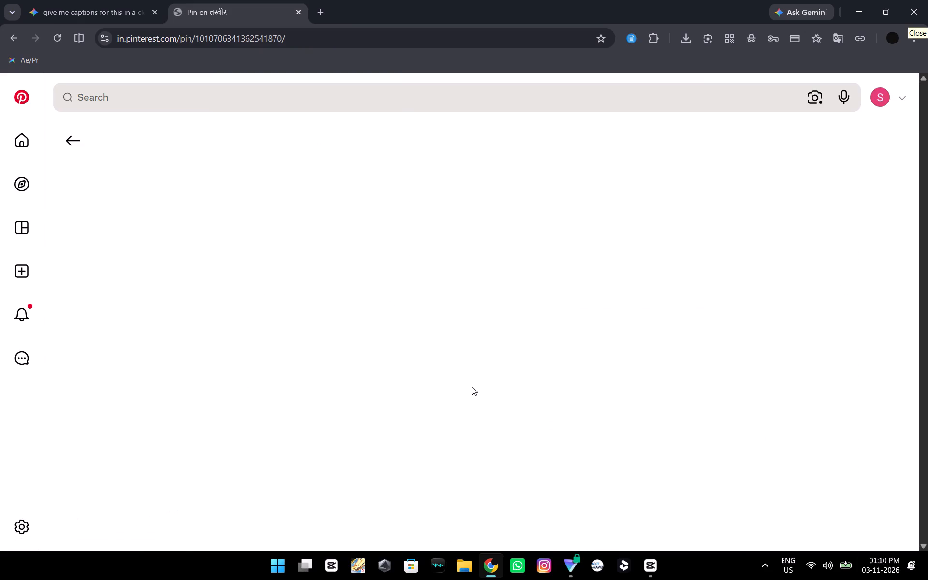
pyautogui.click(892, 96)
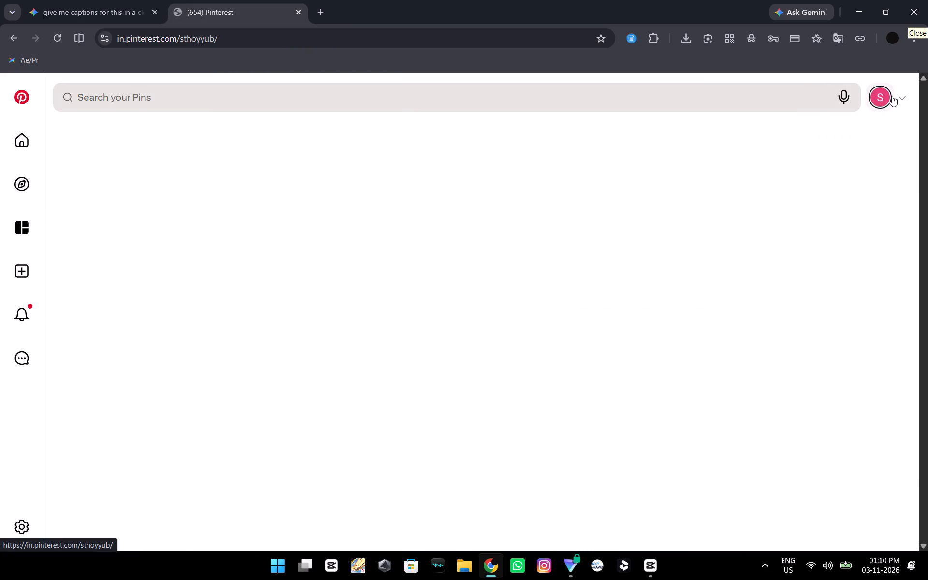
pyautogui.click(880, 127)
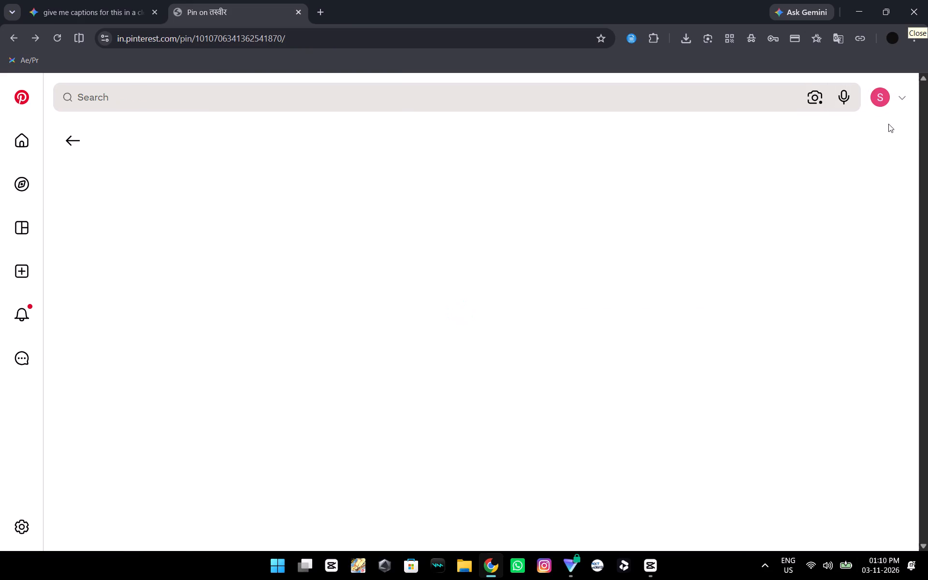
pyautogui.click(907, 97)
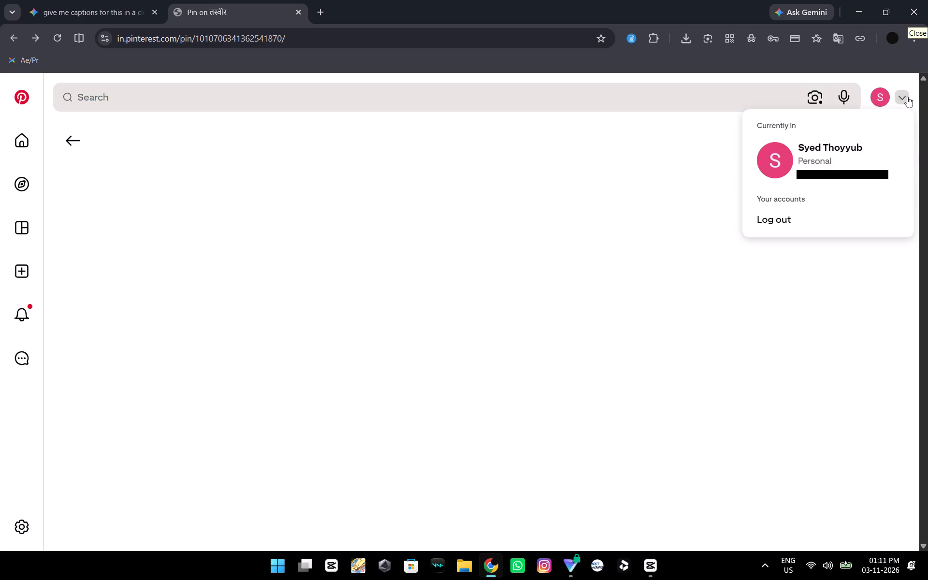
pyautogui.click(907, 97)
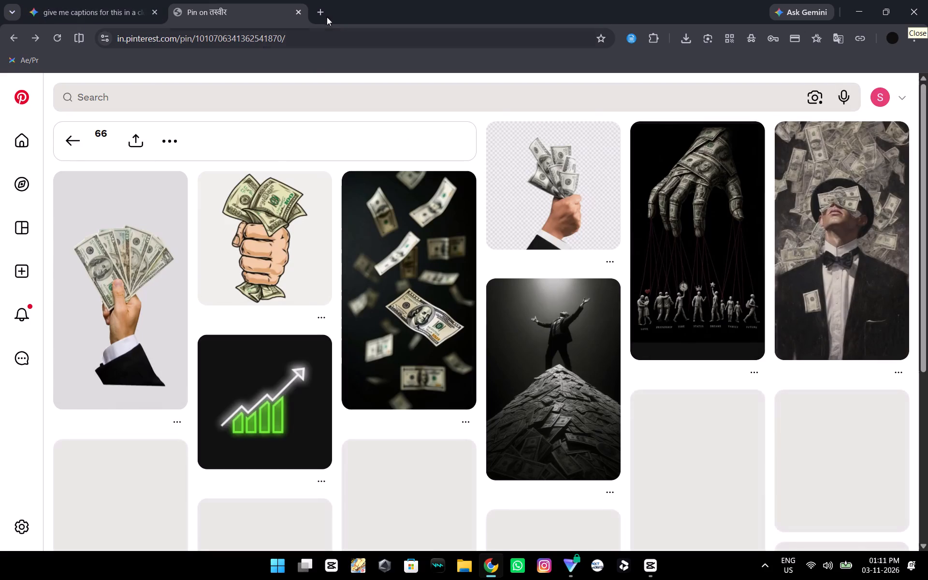
# Search the web for moodloom in a new tab, open the moodloom.xyz site, and close the Pinterest tab.
pyautogui.click(326, 16)
pyautogui.write('moo')
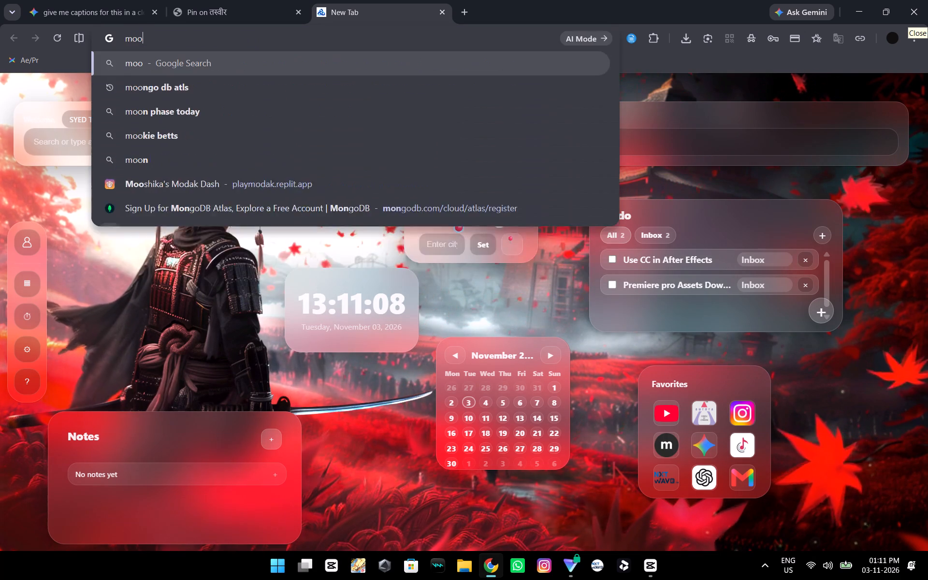
pyautogui.press('Down')
pyautogui.press('Return')
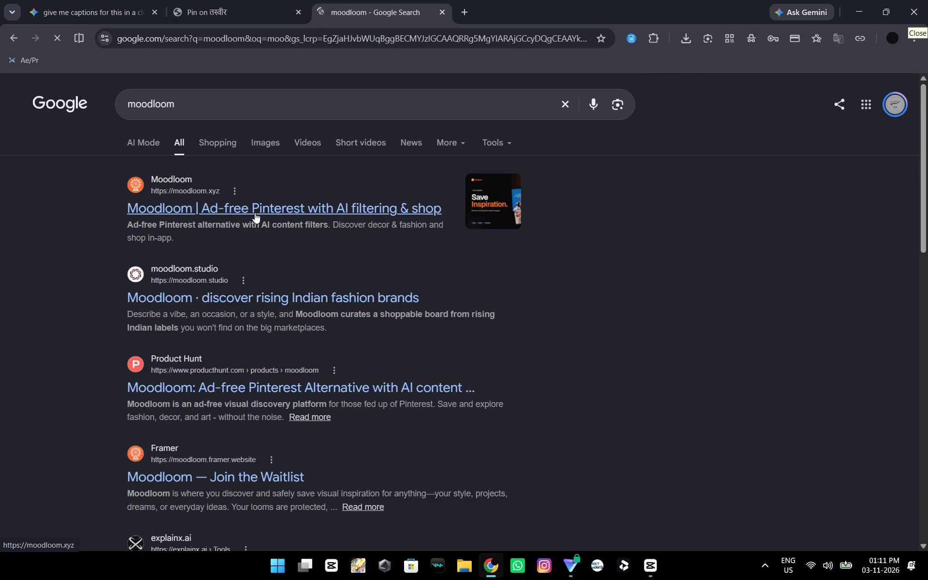
pyautogui.click(255, 213)
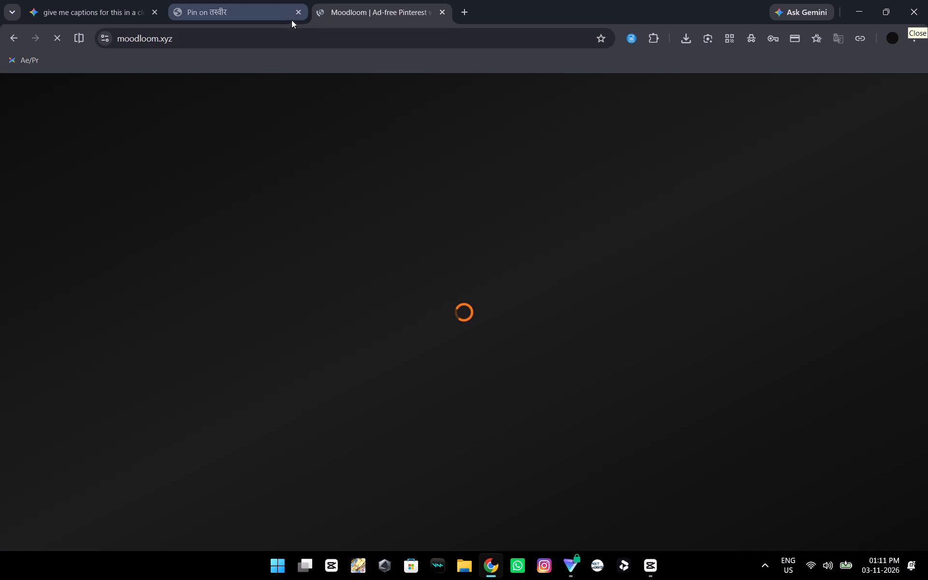
pyautogui.click(296, 13)
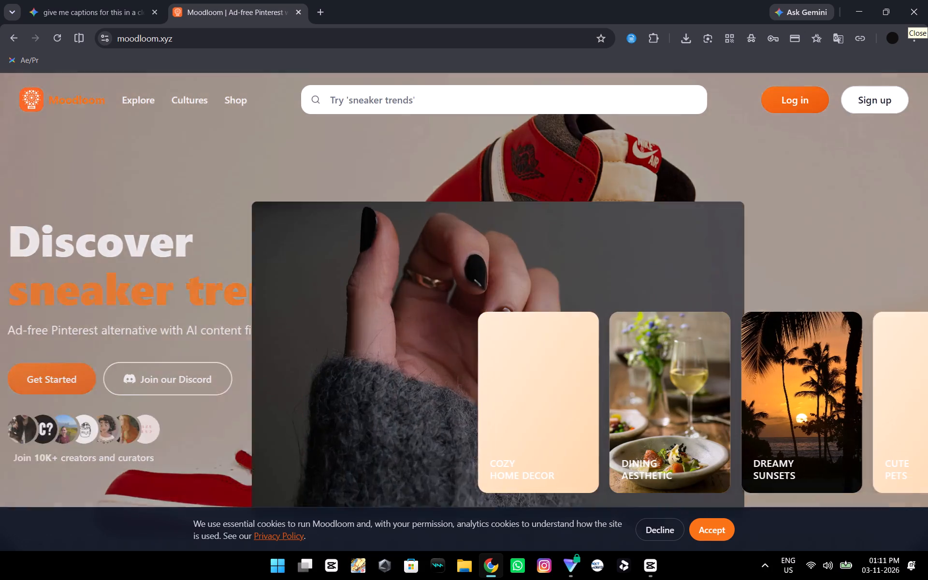
# Search Moodloom for "man holding money in hand" and decline the analytics cookies.
pyautogui.click(431, 101)
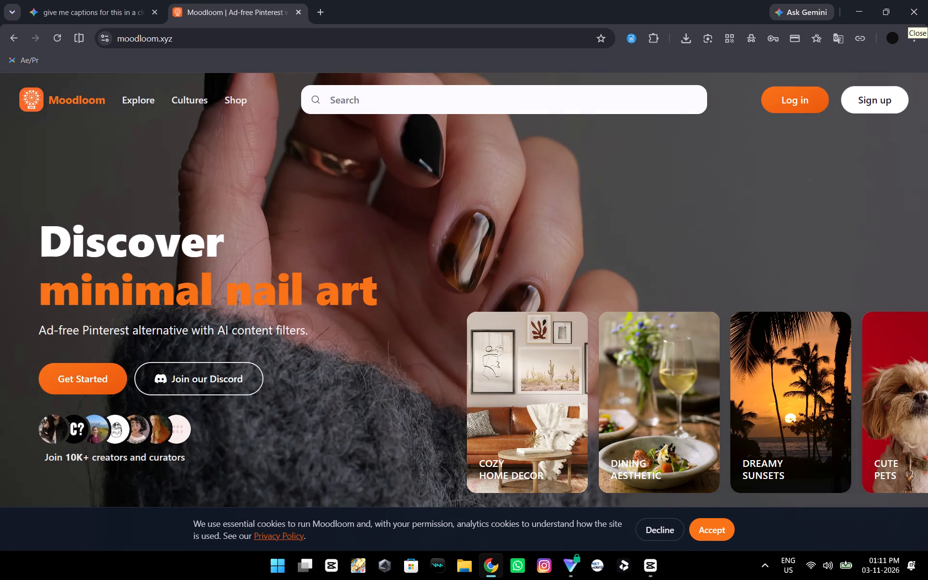
pyautogui.write('man holding money inh')
pyautogui.press('BackSpace')
pyautogui.press('space')
pyautogui.write('hand')
pyautogui.press('Return')
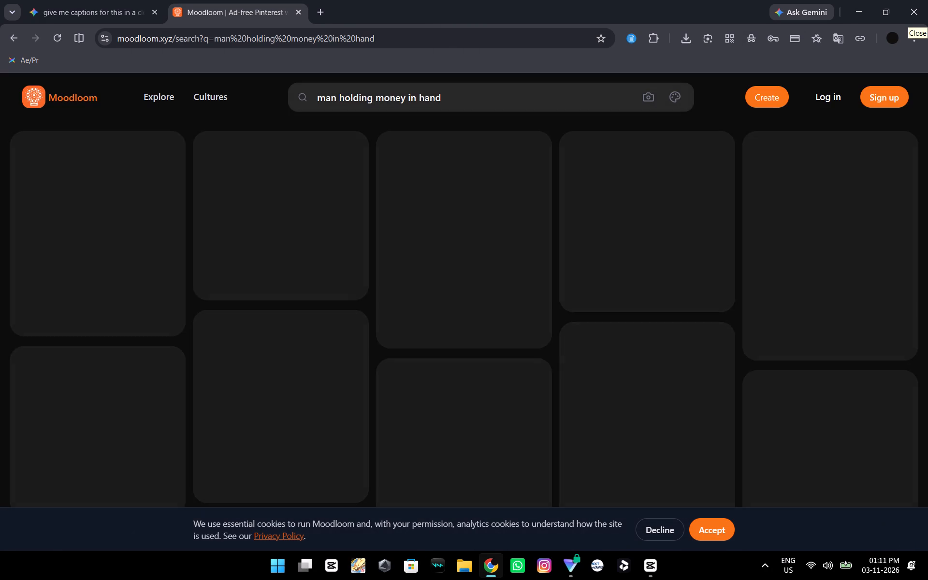
pyautogui.click(662, 533)
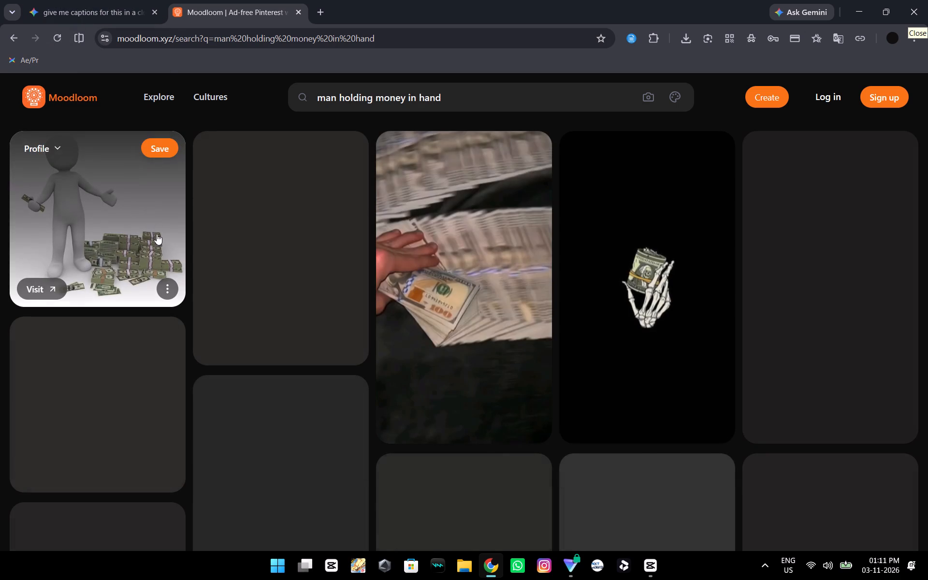
# Look through the Moodloom results for a suitable picture of a man or hand holding money.
pyautogui.scroll(-1, 299, 255)
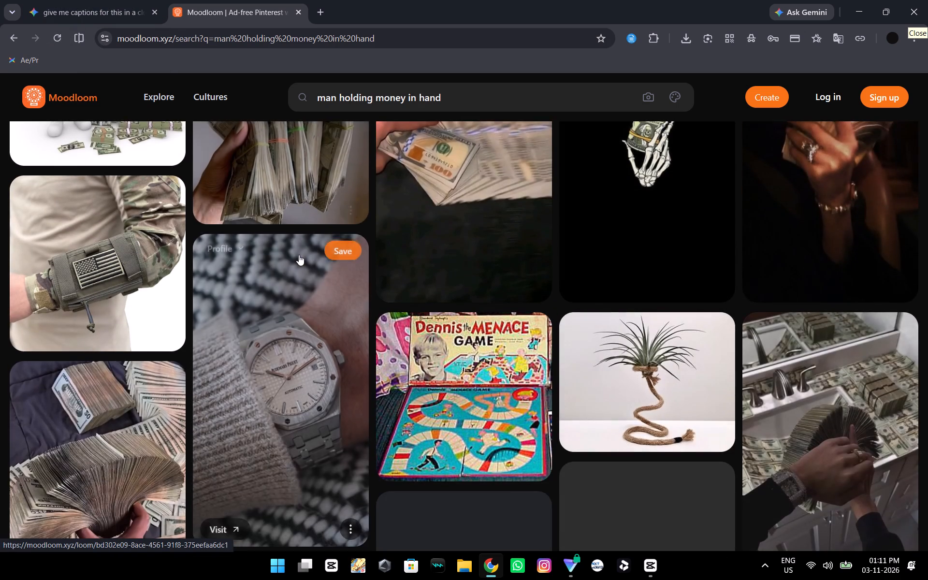
pyautogui.scroll(-2, 299, 255)
pyautogui.scroll(-1, 347, 264)
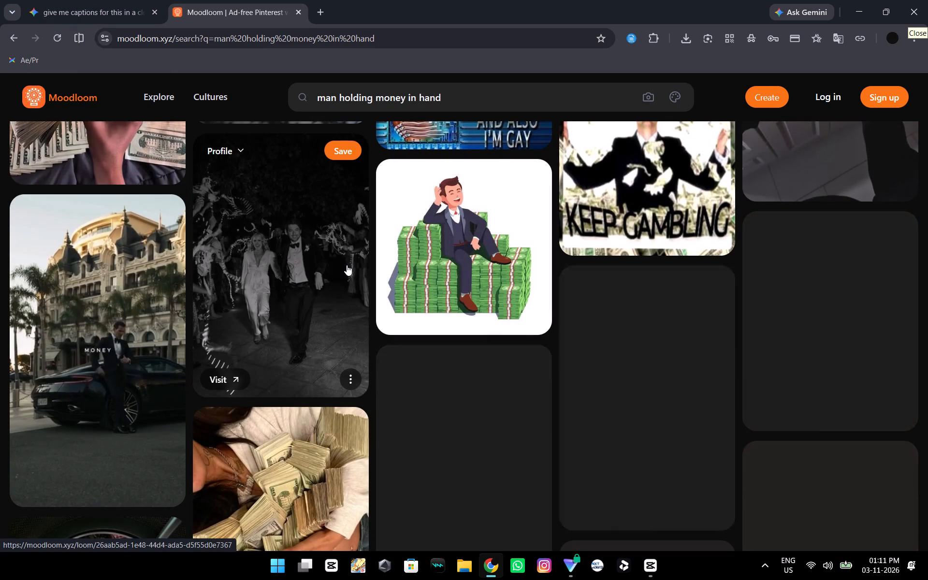
pyautogui.scroll(-2, 347, 262)
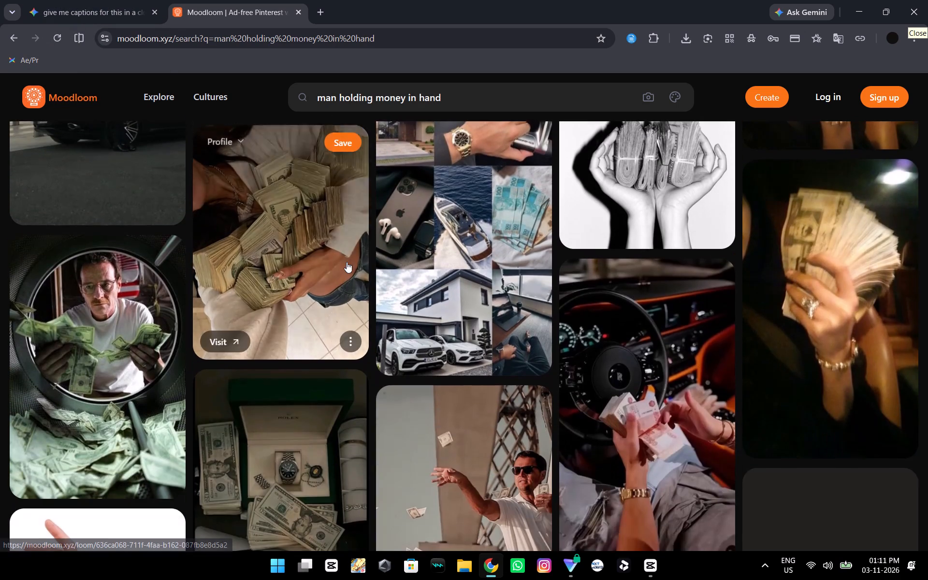
pyautogui.scroll(-3, 347, 262)
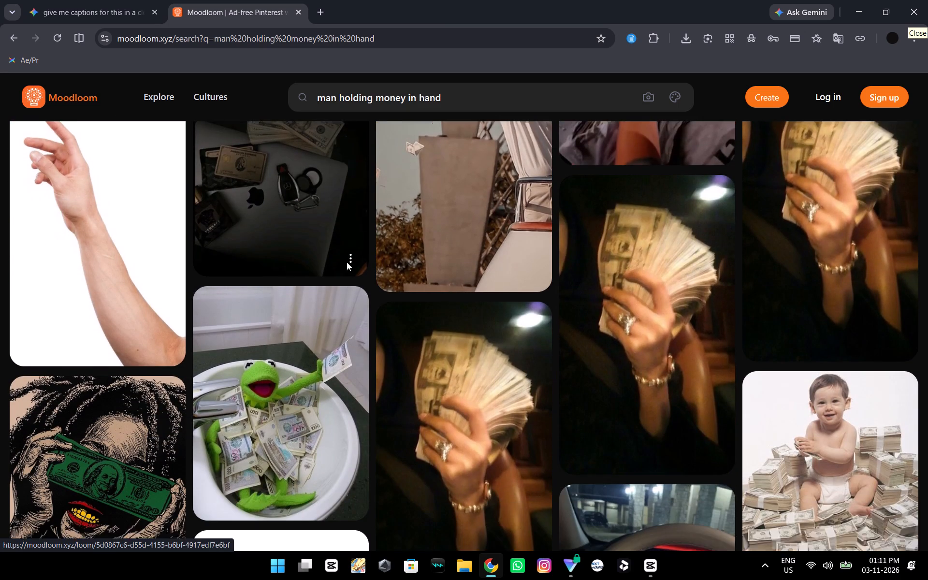
pyautogui.scroll(-2, 348, 259)
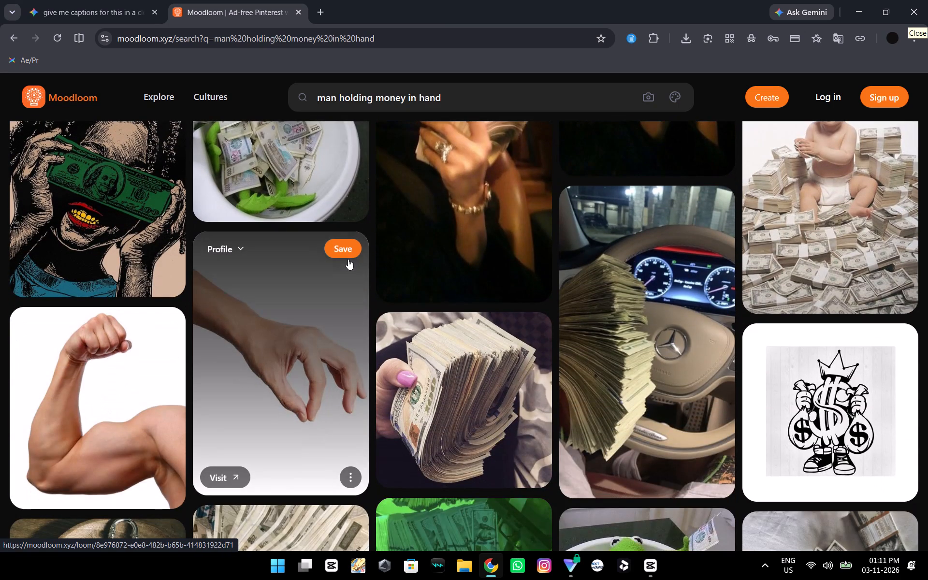
pyautogui.scroll(-3, 348, 259)
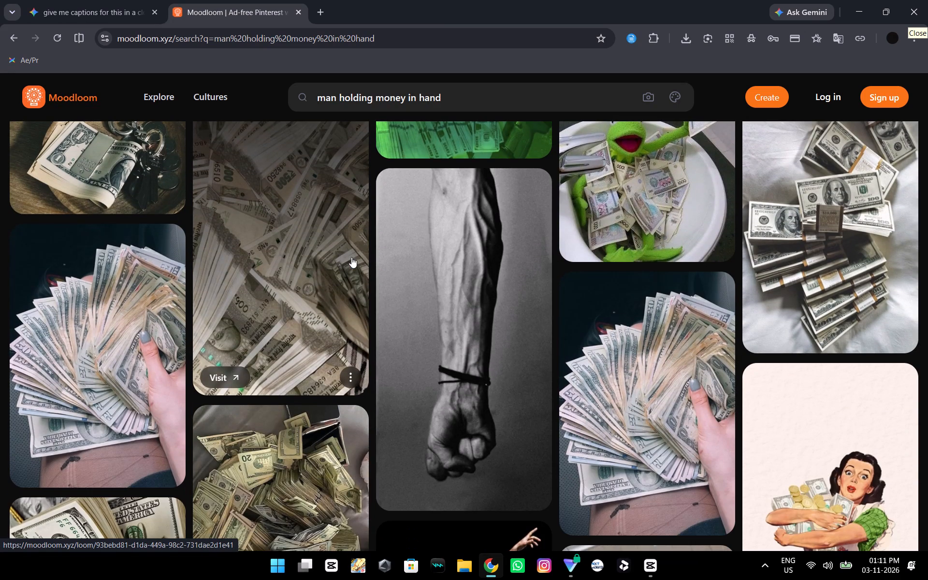
pyautogui.scroll(-6, 351, 257)
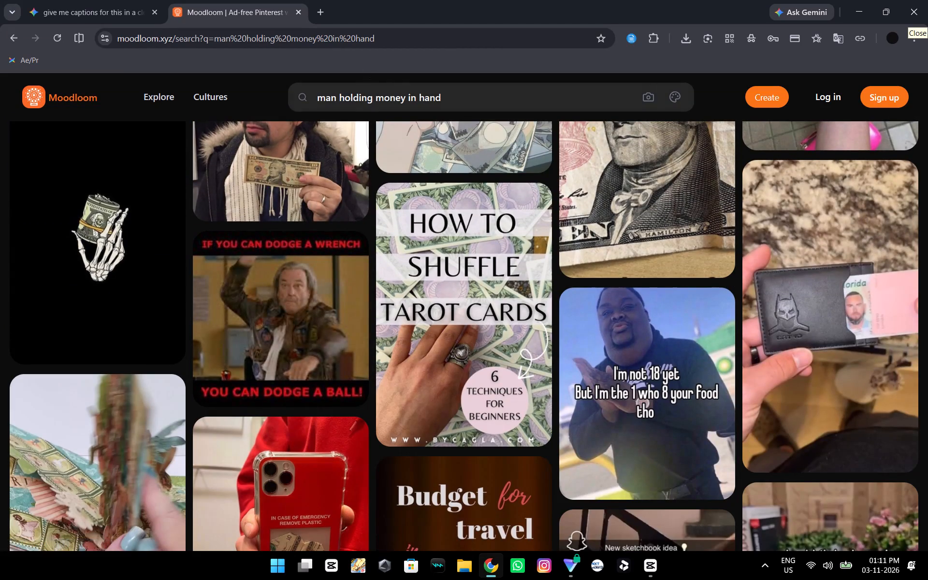
# Search Moodloom for "hand with bunch of money" and look over the results.
pyautogui.moveTo(461, 95); pyautogui.dragTo(263, 107)
pyautogui.write('hand with bunch of money')
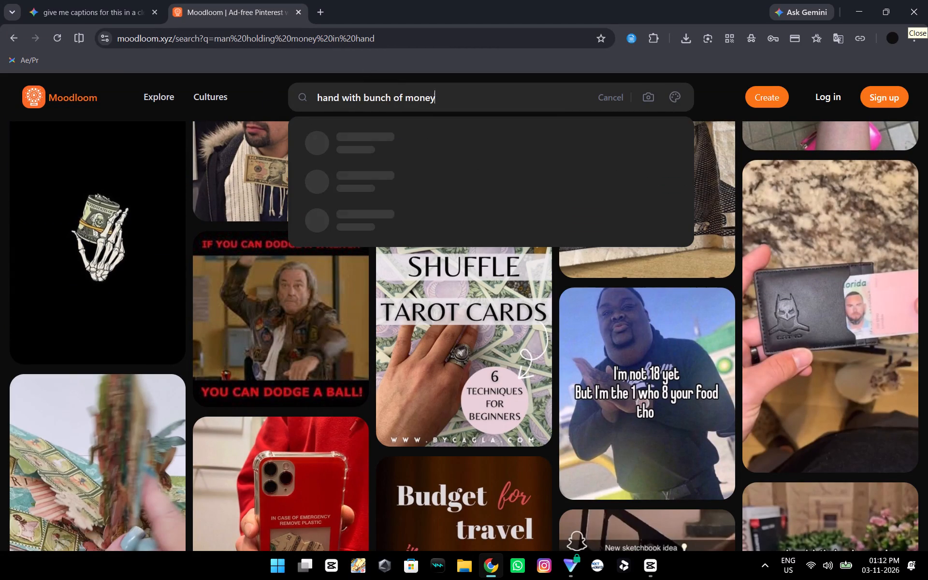
pyautogui.press('Return')
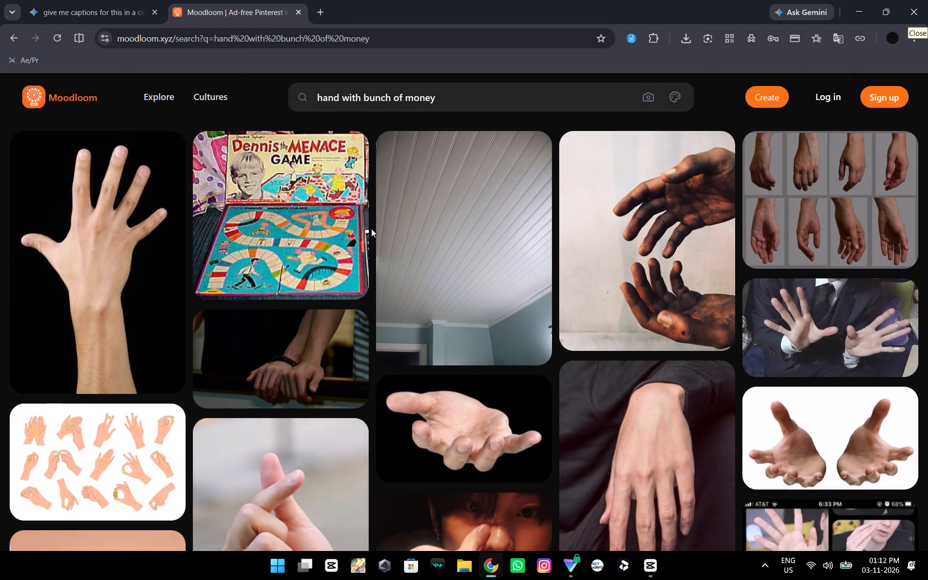
pyautogui.scroll(-3, 460, 224)
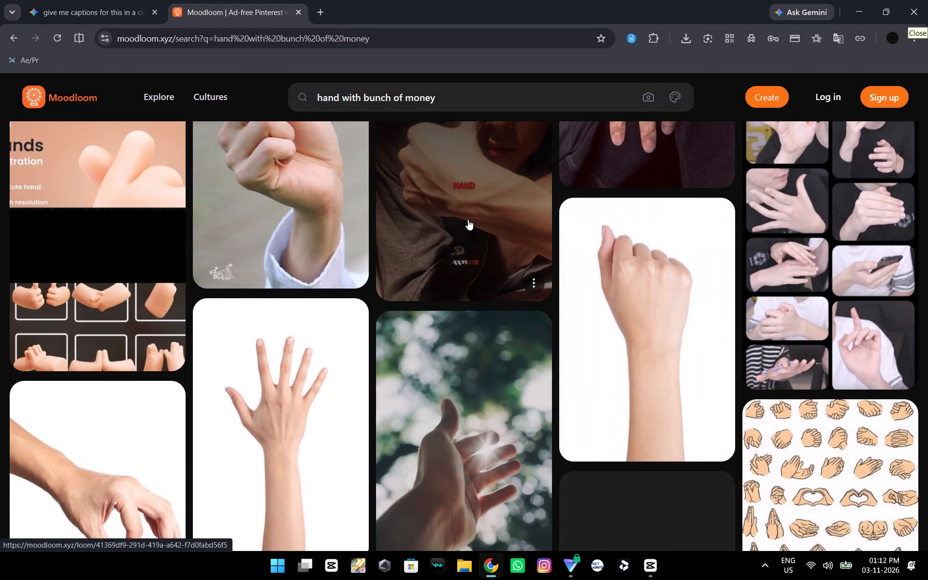
pyautogui.scroll(-1, 468, 219)
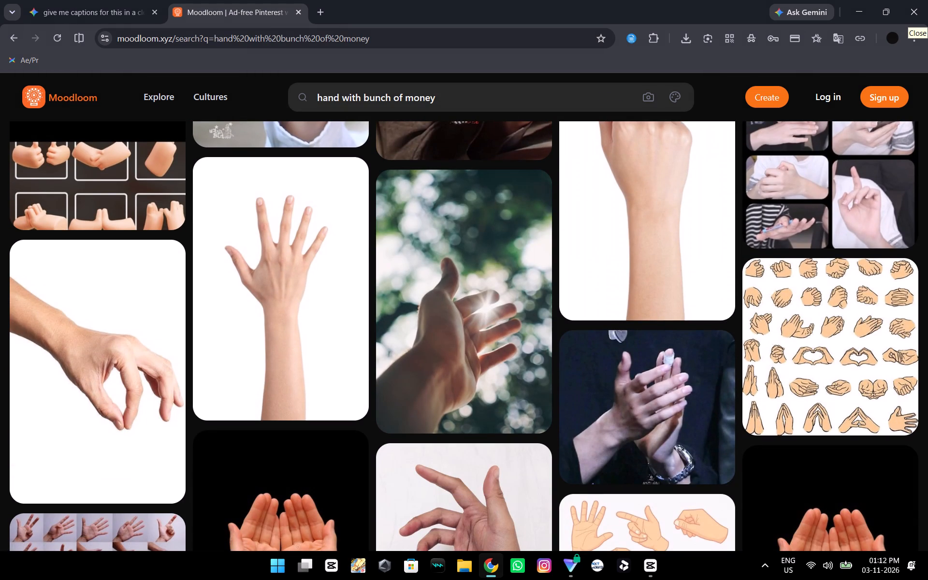
# Shorten the Moodloom search to "hand with money" and run it again.
pyautogui.click(403, 98)
pyautogui.press('BackSpace')
pyautogui.press('BackSpace')
pyautogui.press('BackSpace')
pyautogui.press('BackSpace')
pyautogui.press('BackSpace')
pyautogui.press('BackSpace')
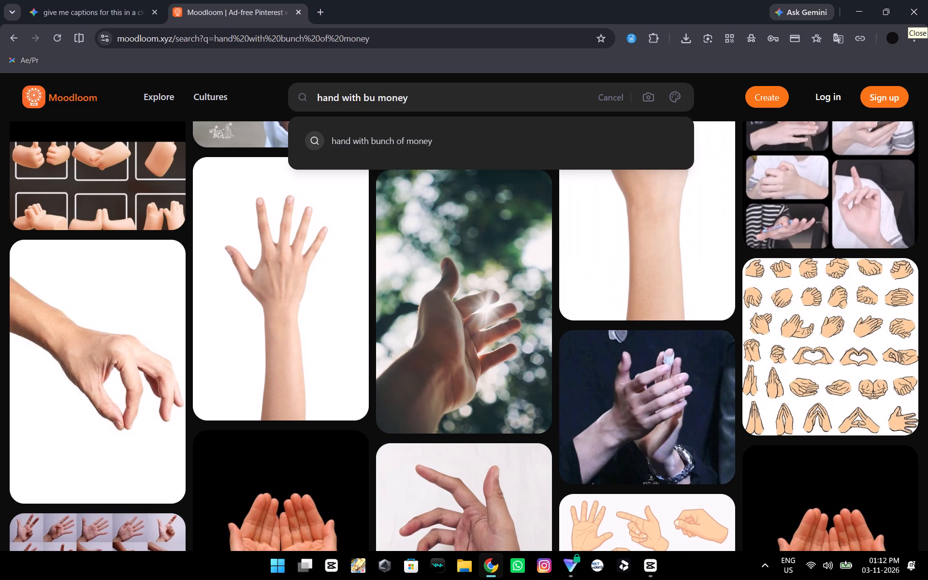
pyautogui.press('BackSpace')
pyautogui.press('BackSpace')
pyautogui.press('BackSpace')
pyautogui.press('Return')
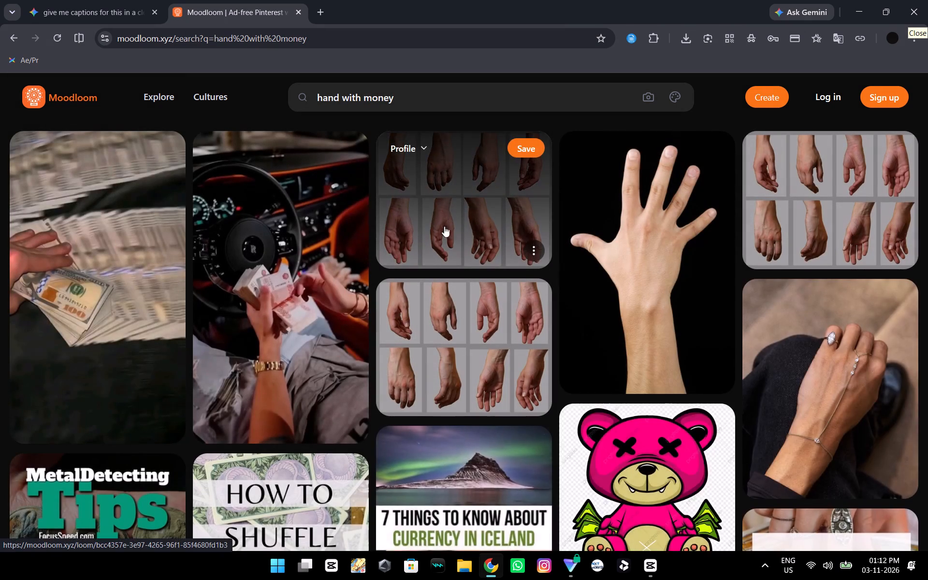
# Look through the "hand with money" results for a suitable picture of a hand holding cash.
pyautogui.scroll(-8, 439, 244)
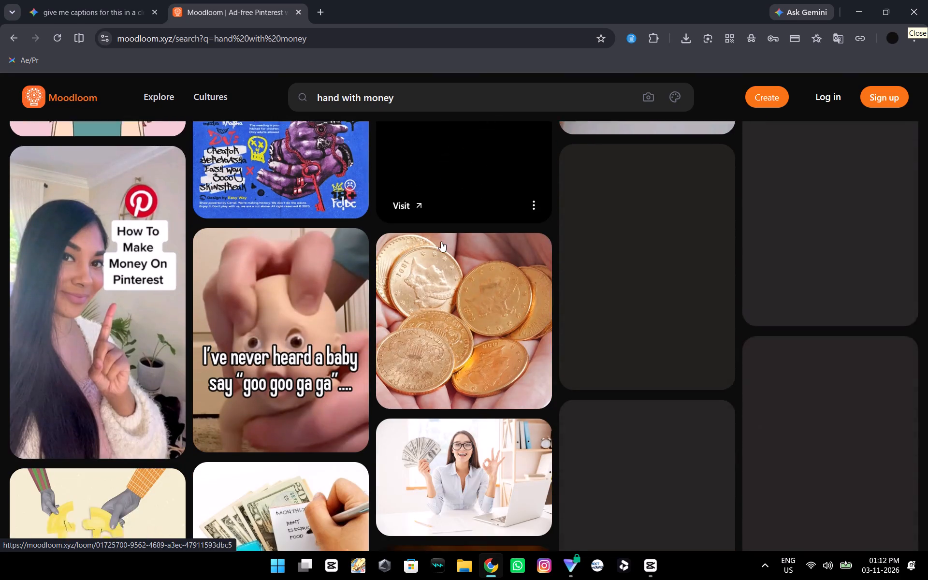
pyautogui.scroll(-3, 441, 241)
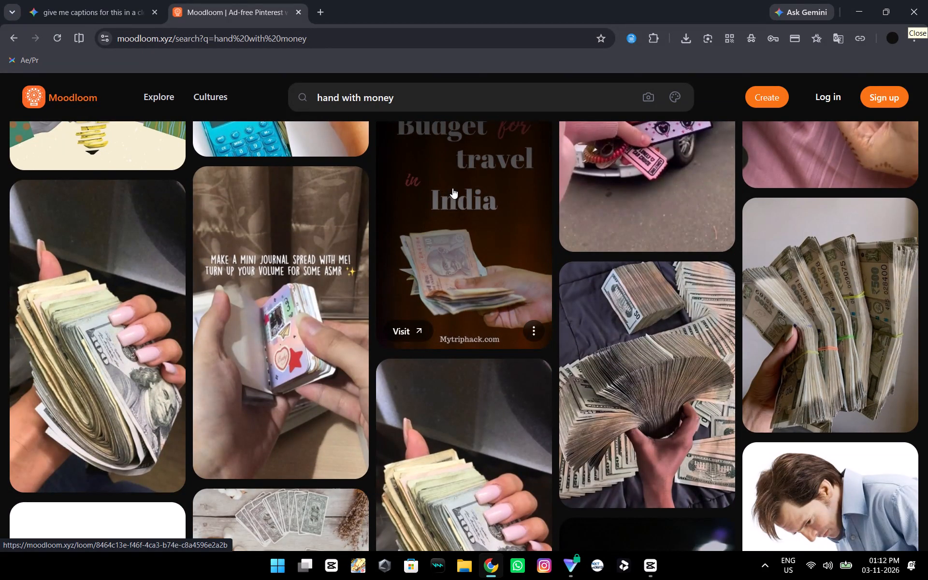
pyautogui.scroll(-7, 450, 208)
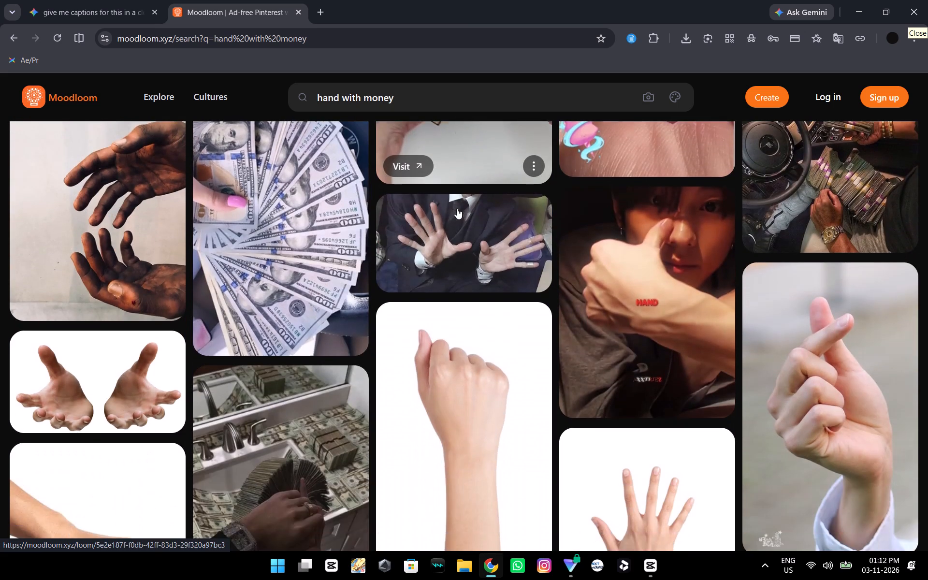
pyautogui.scroll(-2, 457, 208)
pyautogui.scroll(3, 468, 193)
pyautogui.scroll(-1, 468, 193)
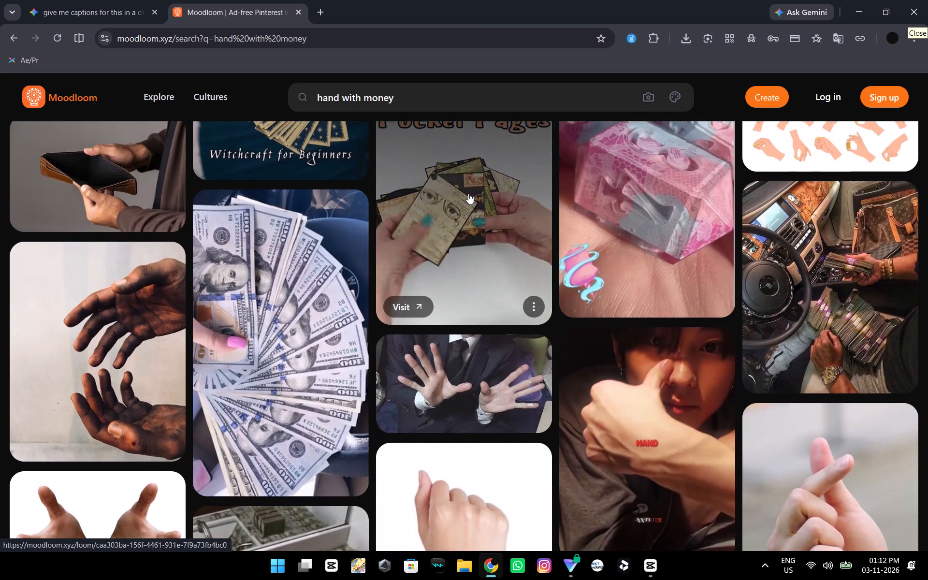
pyautogui.scroll(-7, 468, 193)
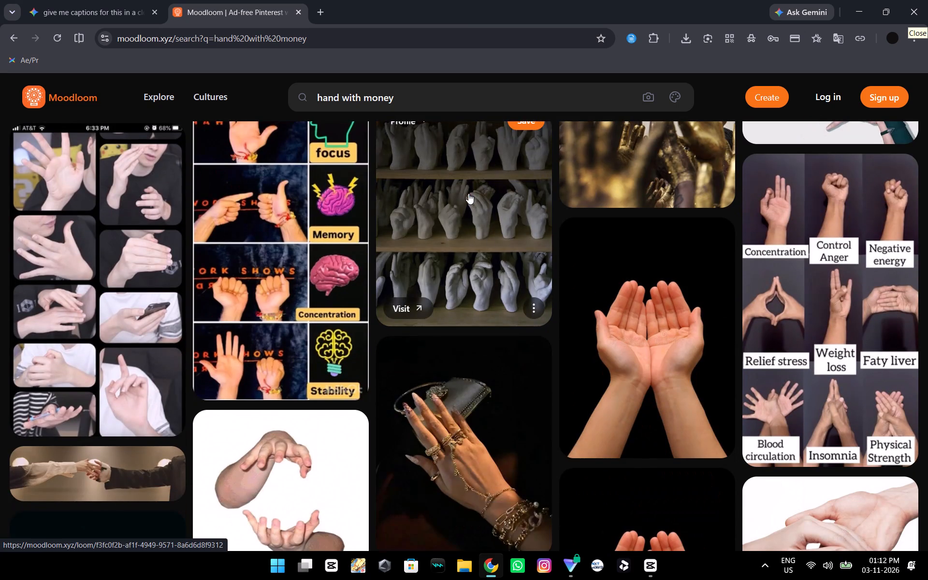
pyautogui.scroll(-3, 468, 193)
# Leave Moodloom by going back to the new tab page, and open pinterest.com.
pyautogui.moveTo(452, 203); pyautogui.dragTo(444, 207)
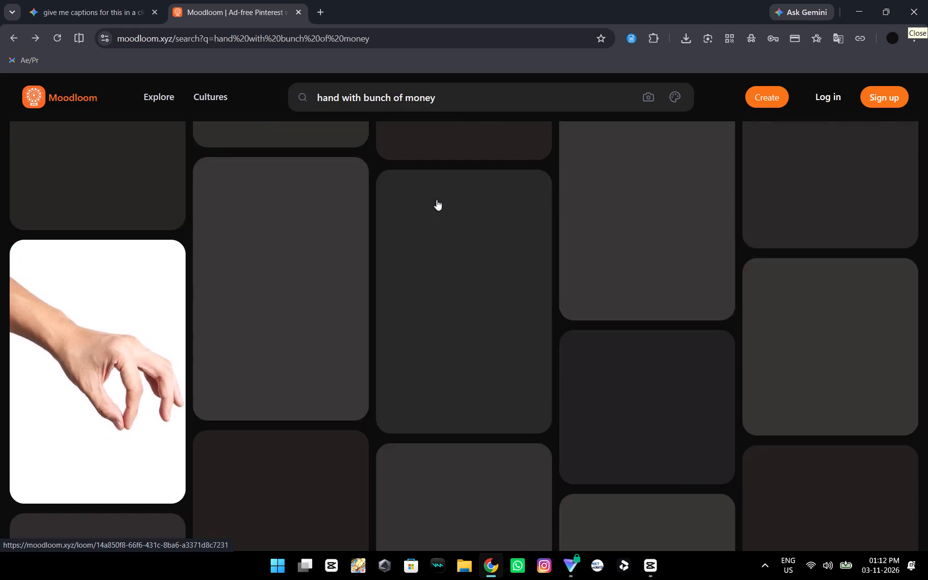
pyautogui.click(436, 200)
pyautogui.moveTo(435, 198); pyautogui.dragTo(441, 201)
pyautogui.moveTo(445, 209); pyautogui.dragTo(413, 206)
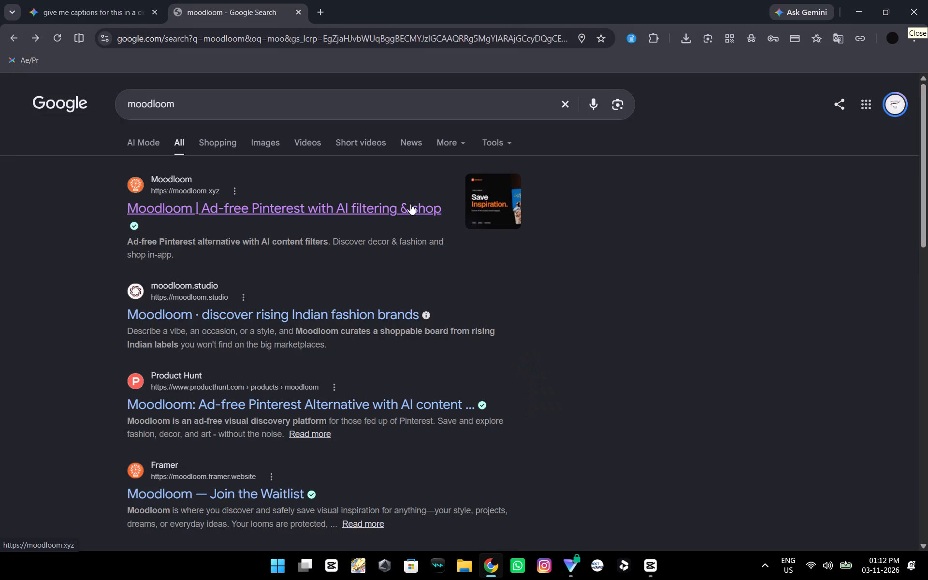
pyautogui.moveTo(441, 224); pyautogui.dragTo(435, 257)
pyautogui.moveTo(431, 258); pyautogui.dragTo(438, 286)
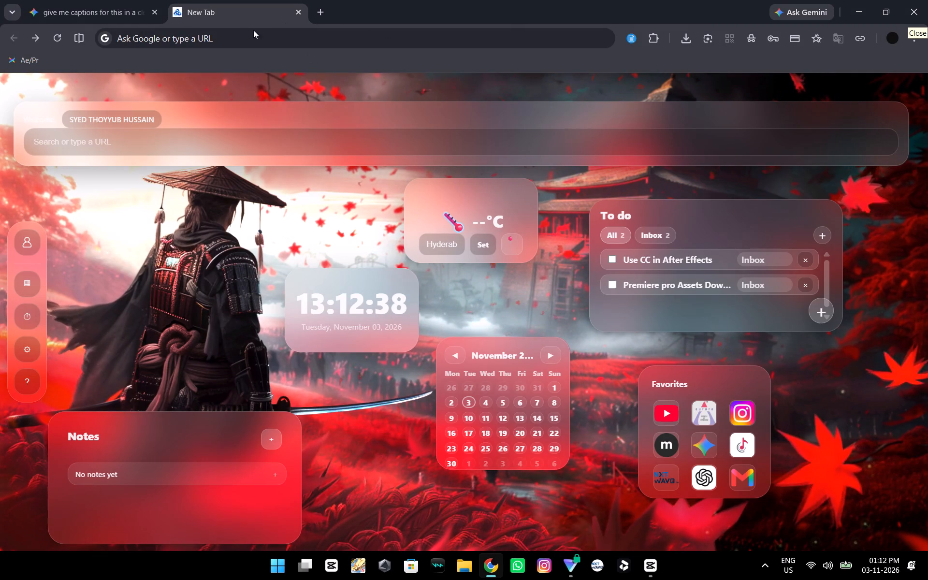
pyautogui.click(208, 34)
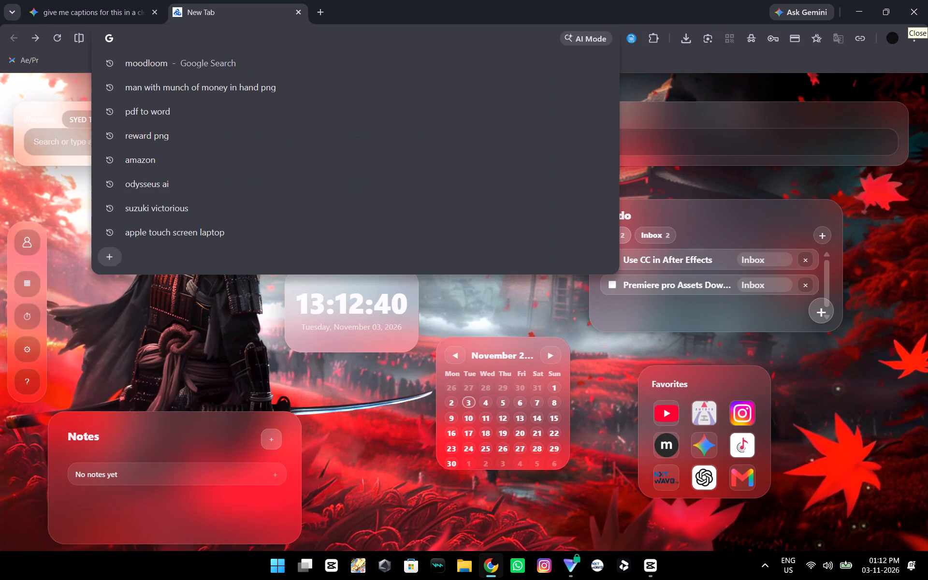
pyautogui.write('pint')
pyautogui.press('Down')
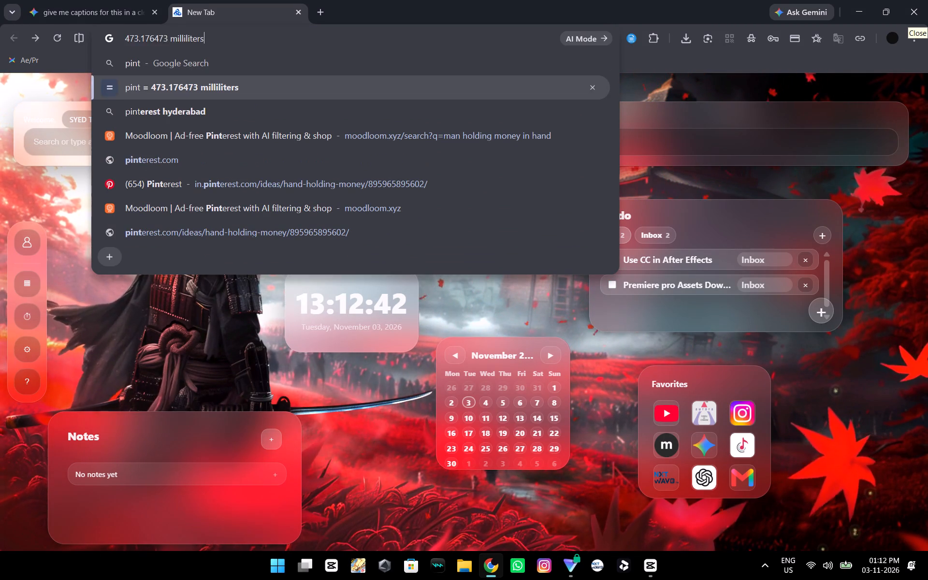
pyautogui.press('Down')
pyautogui.press('Down')
pyautogui.press('Down')
pyautogui.press('Return')
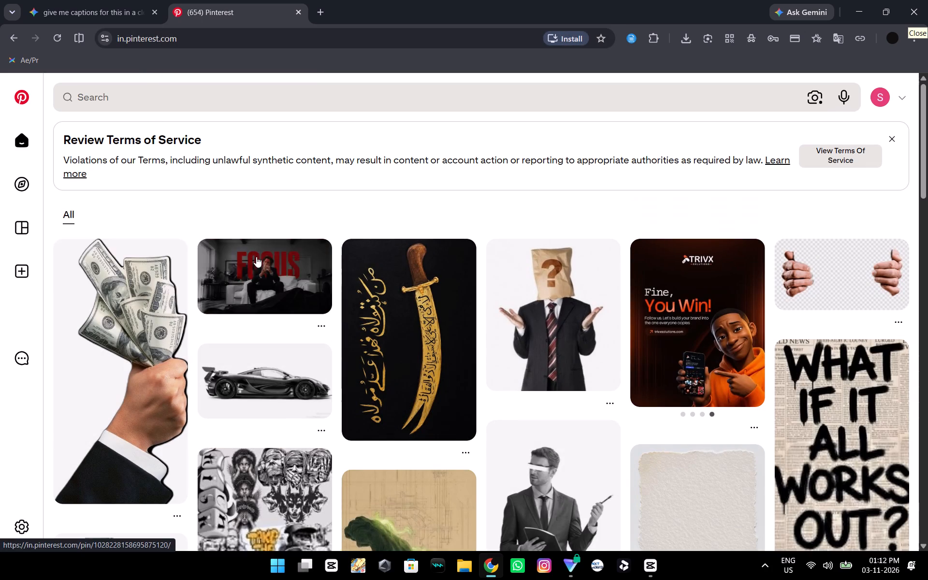
# Skim the Pinterest home feed, then search Pinterest for "bunch of money in hand".
pyautogui.scroll(-5, 256, 257)
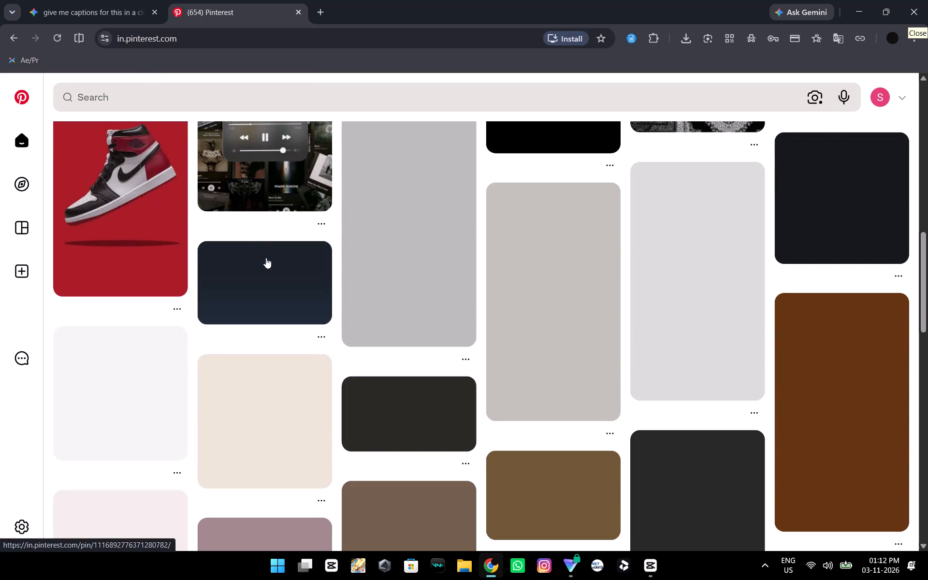
pyautogui.scroll(6, 266, 257)
pyautogui.click(231, 96)
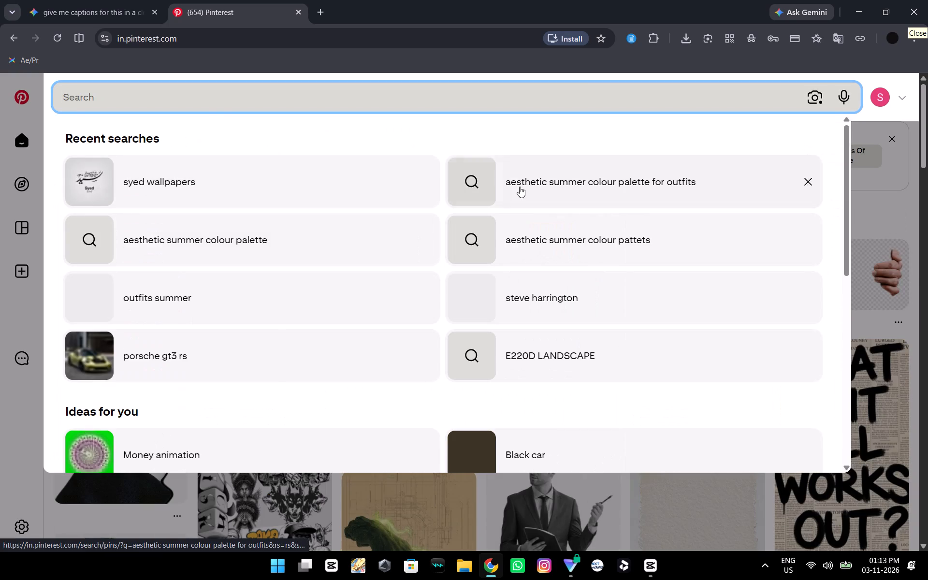
pyautogui.write('bunch of money in')
pyautogui.press('space')
pyautogui.write('hand')
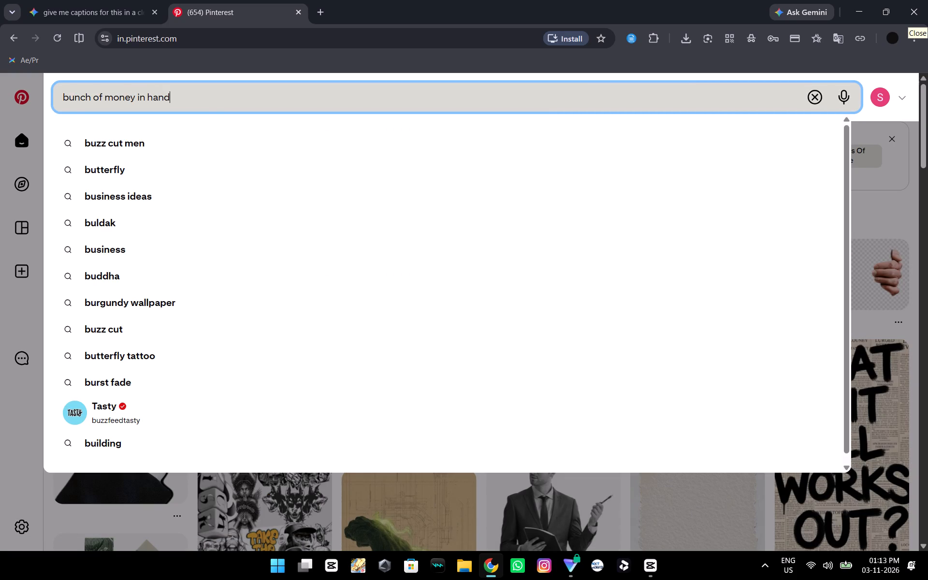
pyautogui.press('Return')
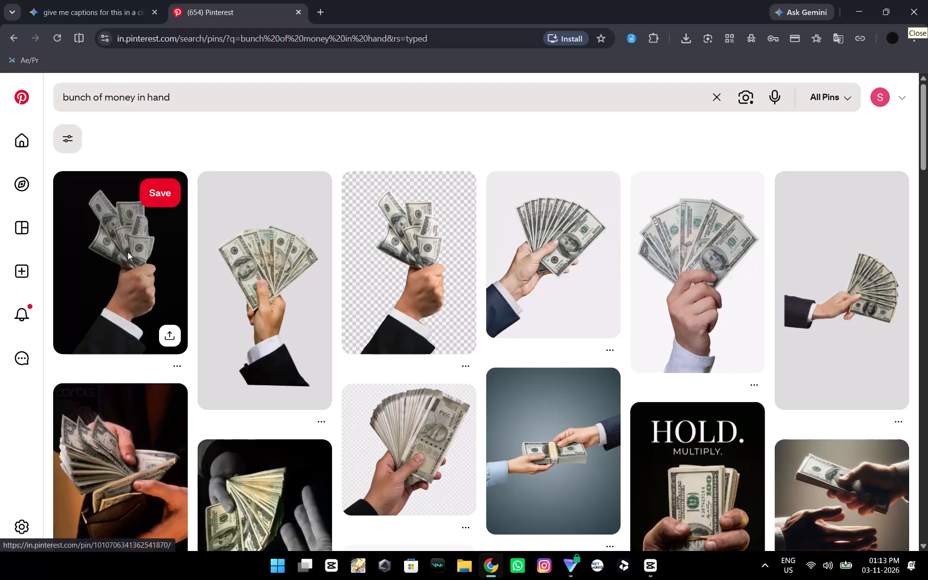
# Open the black-background pin of a suited fist gripping dollar bills from the search results.
pyautogui.scroll(-2, 223, 289)
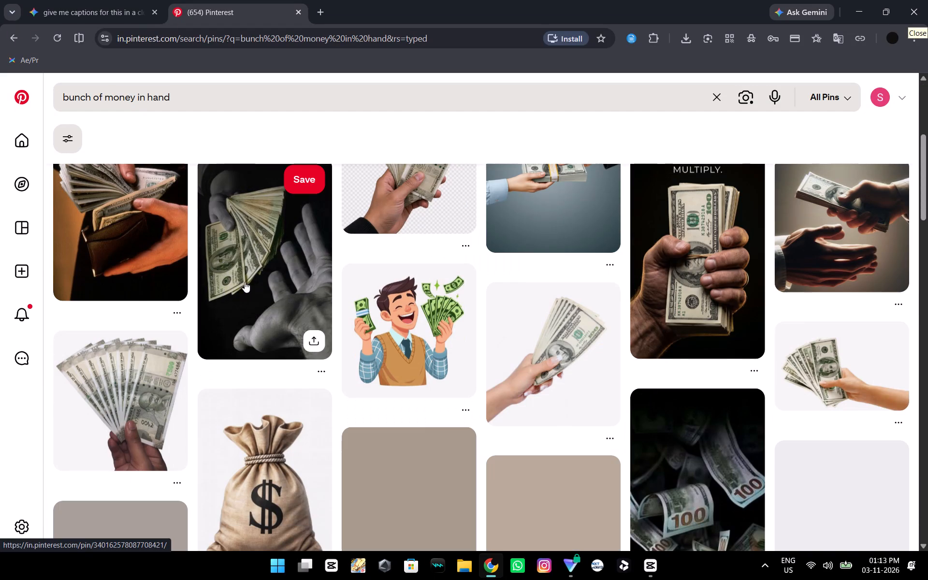
pyautogui.scroll(3, 253, 282)
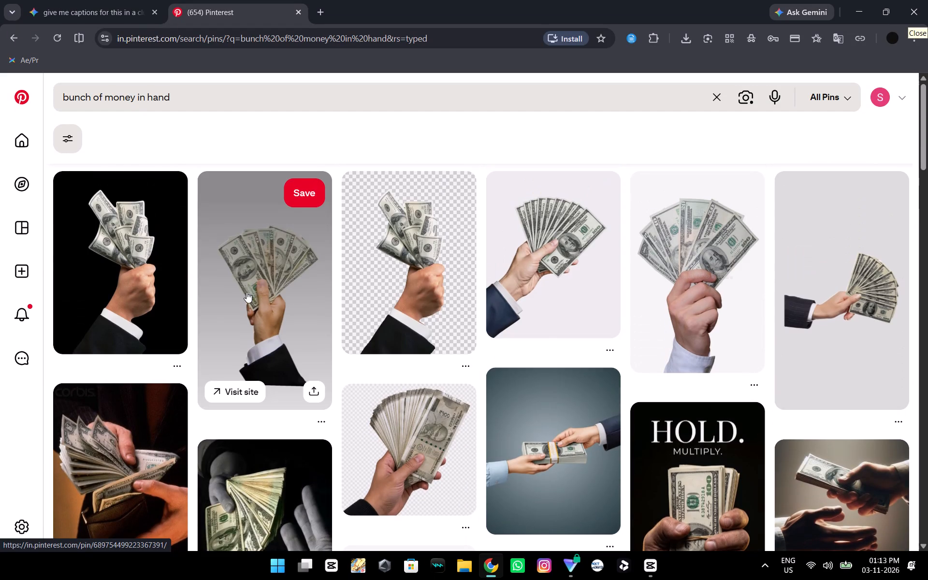
pyautogui.click(148, 266)
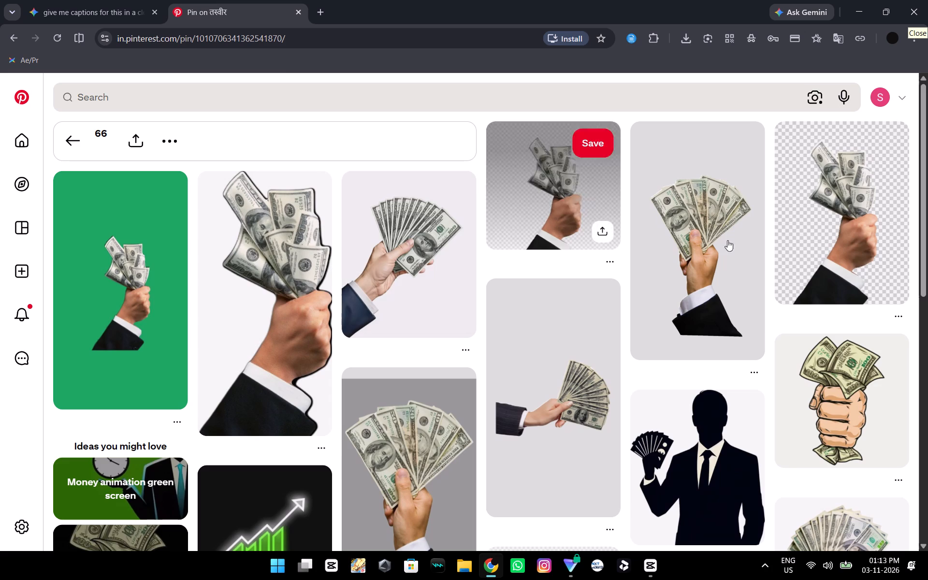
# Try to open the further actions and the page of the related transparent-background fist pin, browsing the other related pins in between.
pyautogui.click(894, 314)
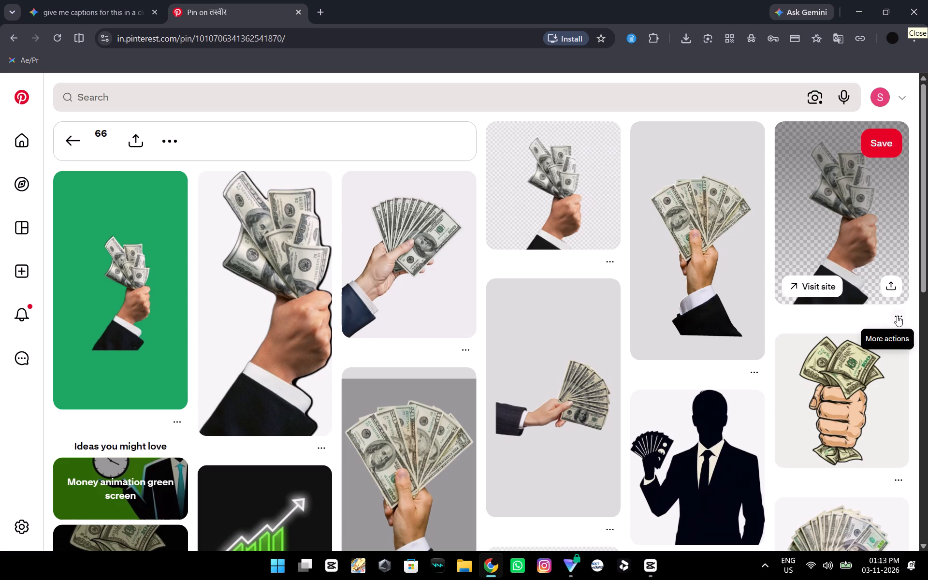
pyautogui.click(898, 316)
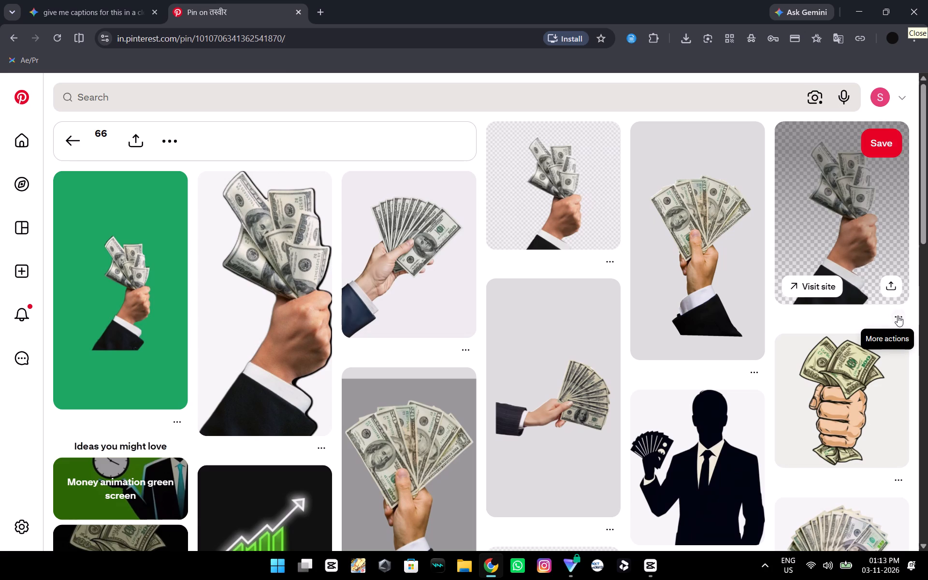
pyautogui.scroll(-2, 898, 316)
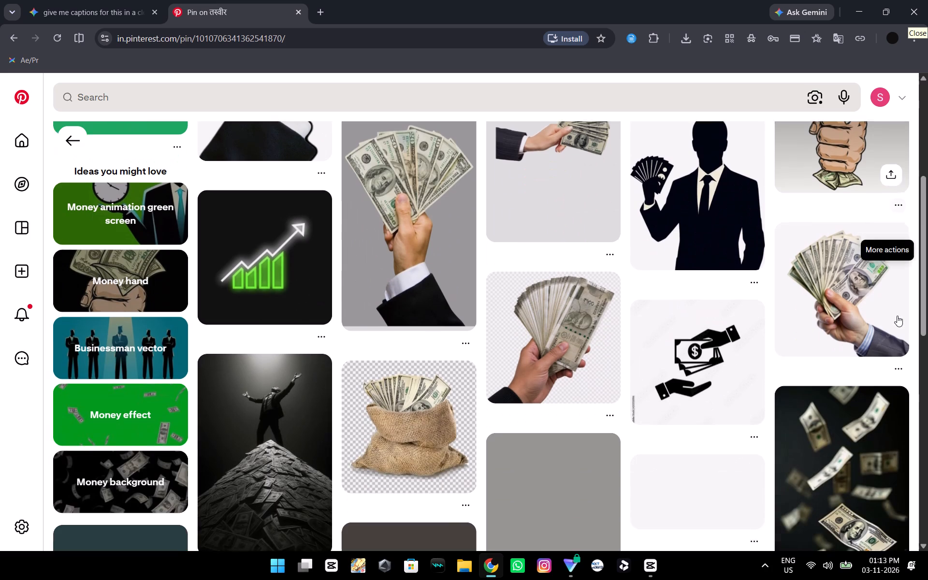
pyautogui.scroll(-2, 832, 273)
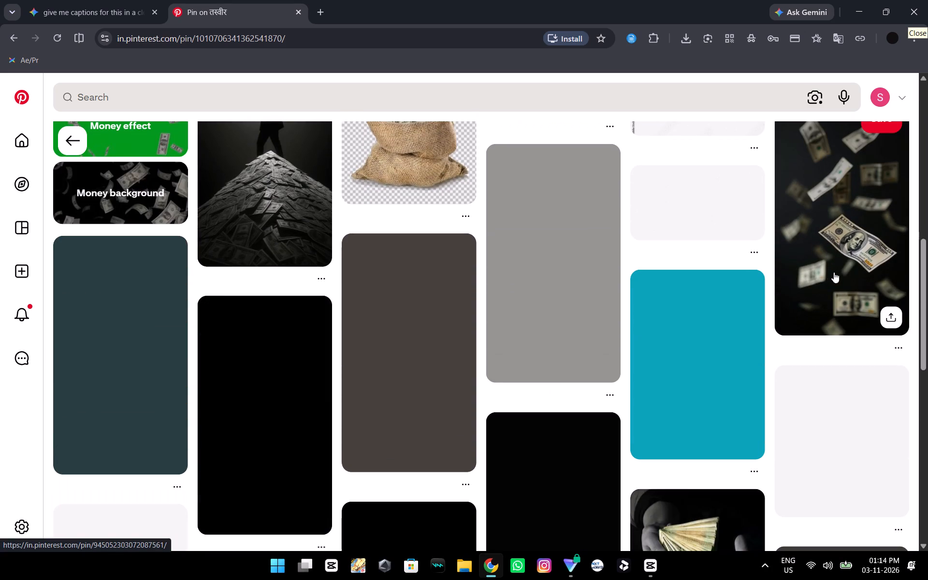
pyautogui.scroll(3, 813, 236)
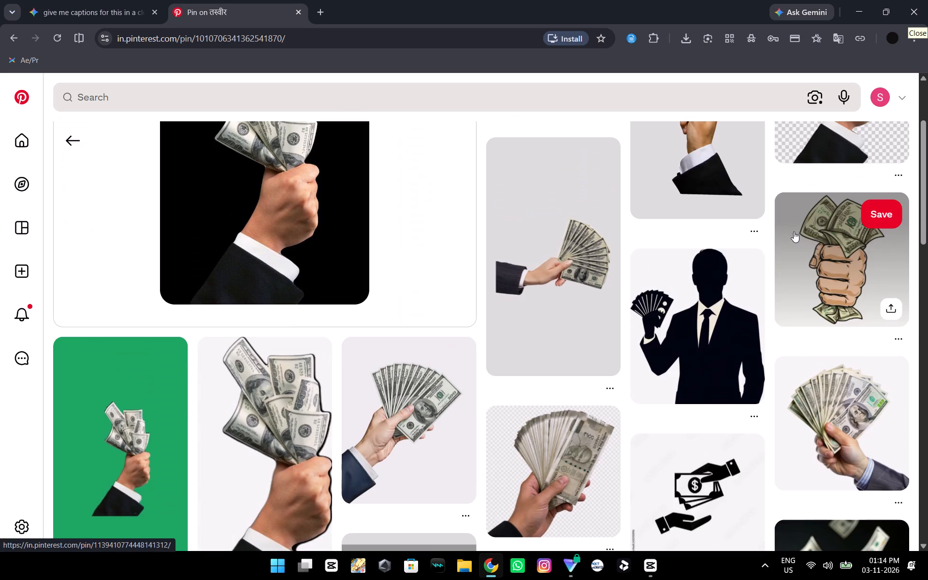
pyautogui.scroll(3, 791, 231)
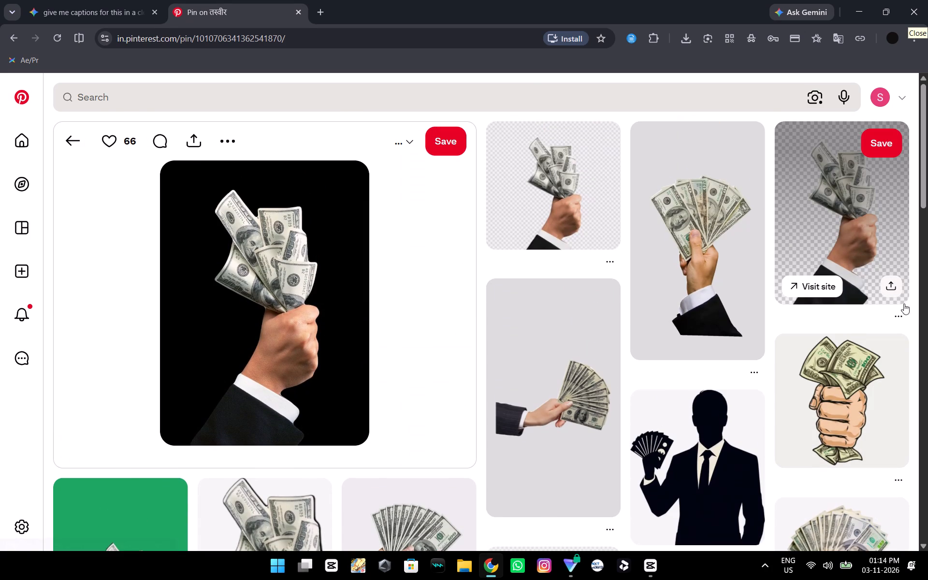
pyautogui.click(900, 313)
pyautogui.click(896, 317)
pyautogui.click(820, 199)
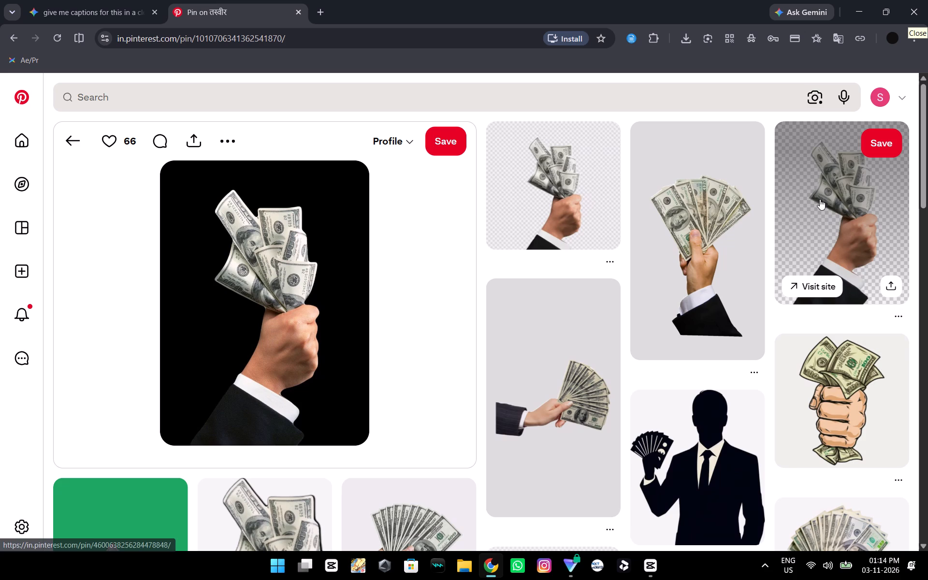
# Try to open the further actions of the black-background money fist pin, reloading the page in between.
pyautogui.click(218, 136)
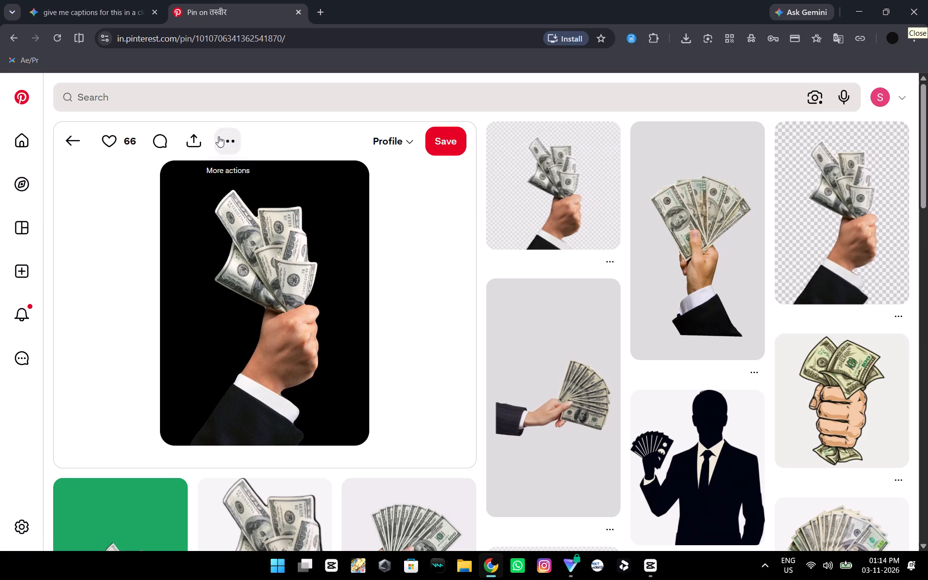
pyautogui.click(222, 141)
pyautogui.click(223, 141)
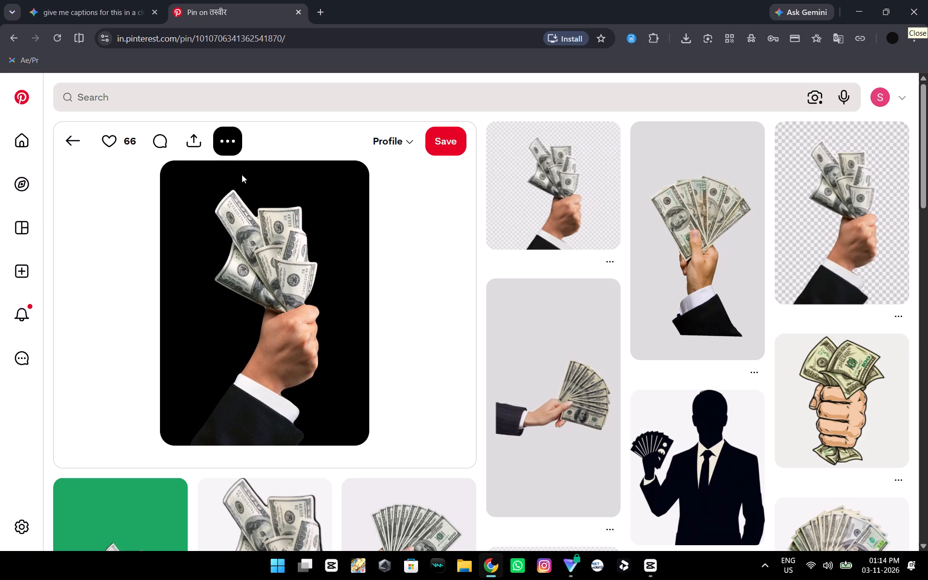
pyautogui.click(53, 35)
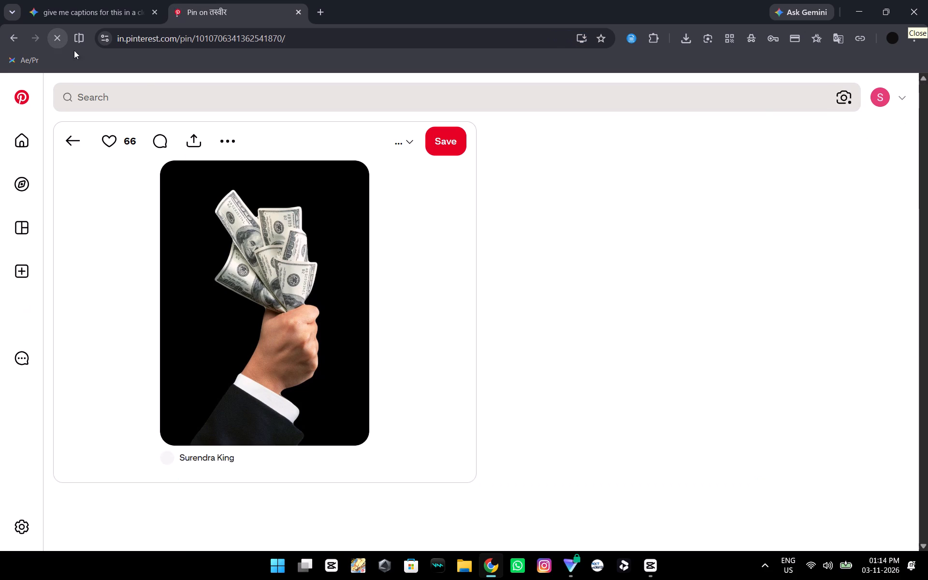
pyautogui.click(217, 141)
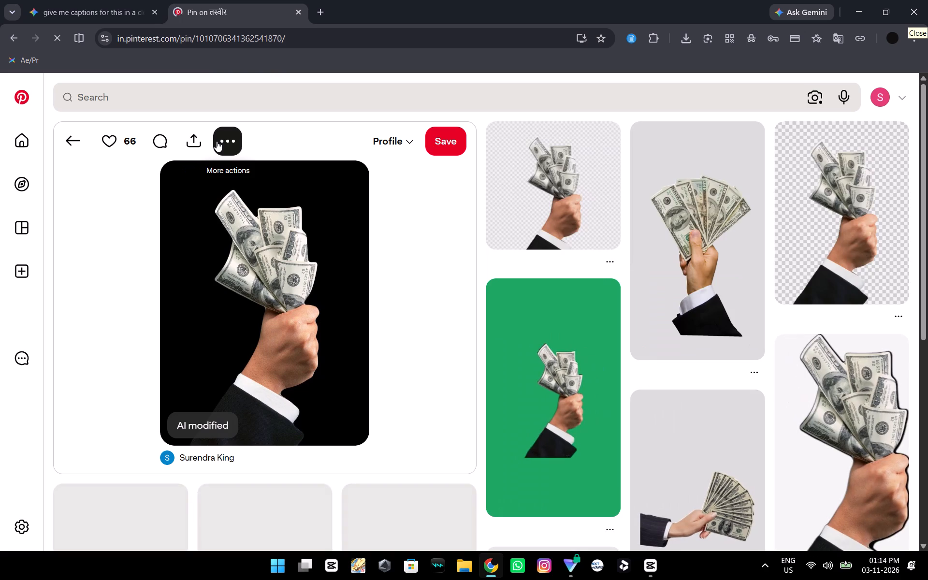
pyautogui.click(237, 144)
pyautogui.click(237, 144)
# Copy the pin's fist image and, in CapCut, try to paste it into the device media import dialog.
pyautogui.rightClick(261, 295)
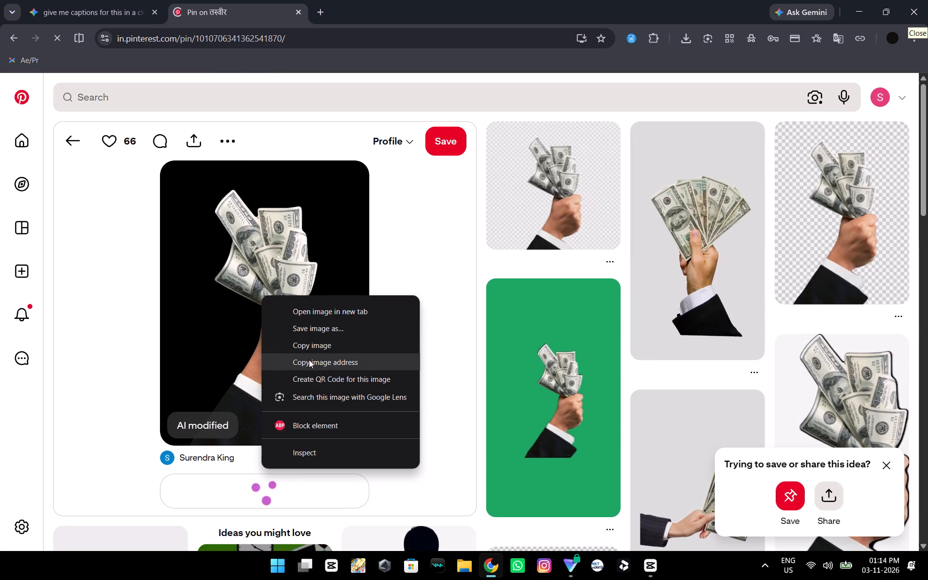
pyautogui.click(313, 346)
pyautogui.hotkey('alt', 'Tab')
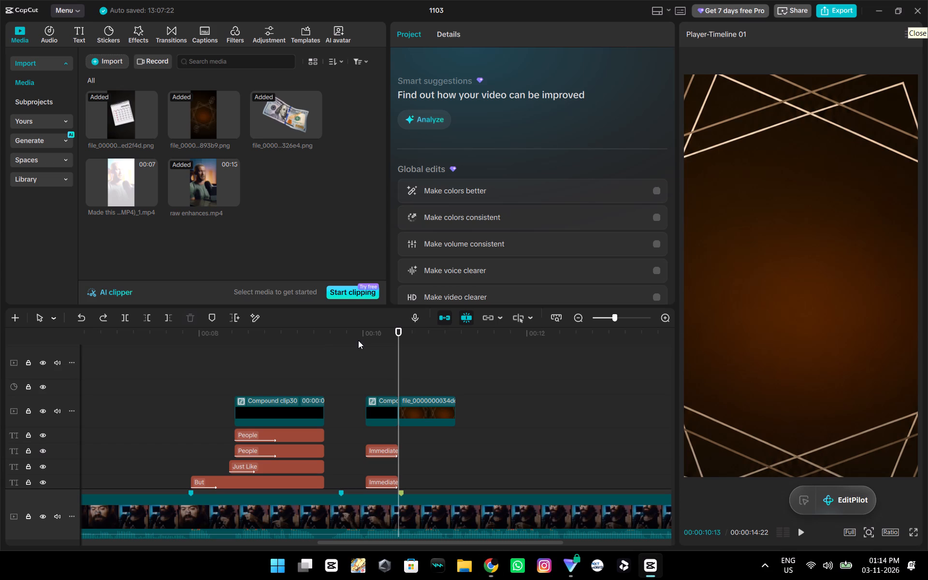
pyautogui.click(88, 60)
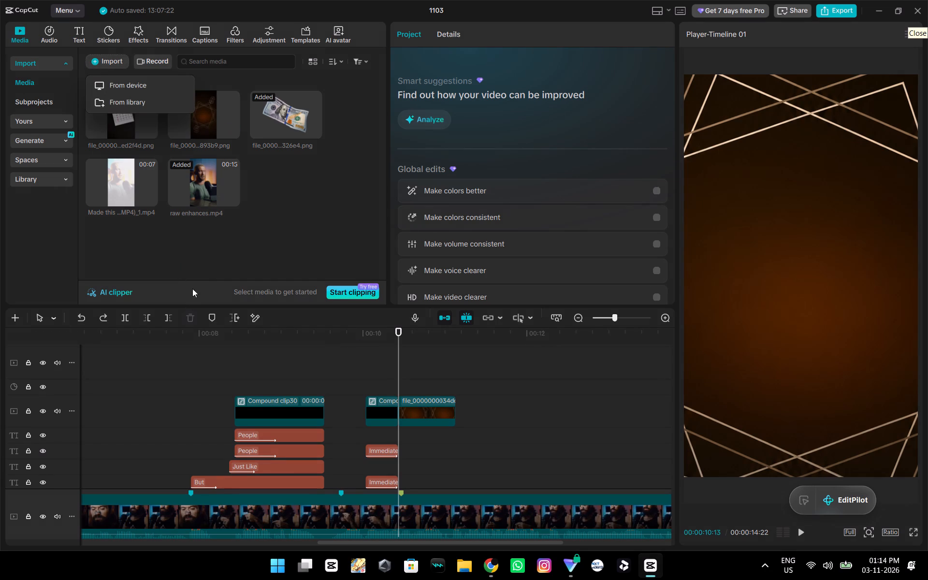
pyautogui.click(109, 85)
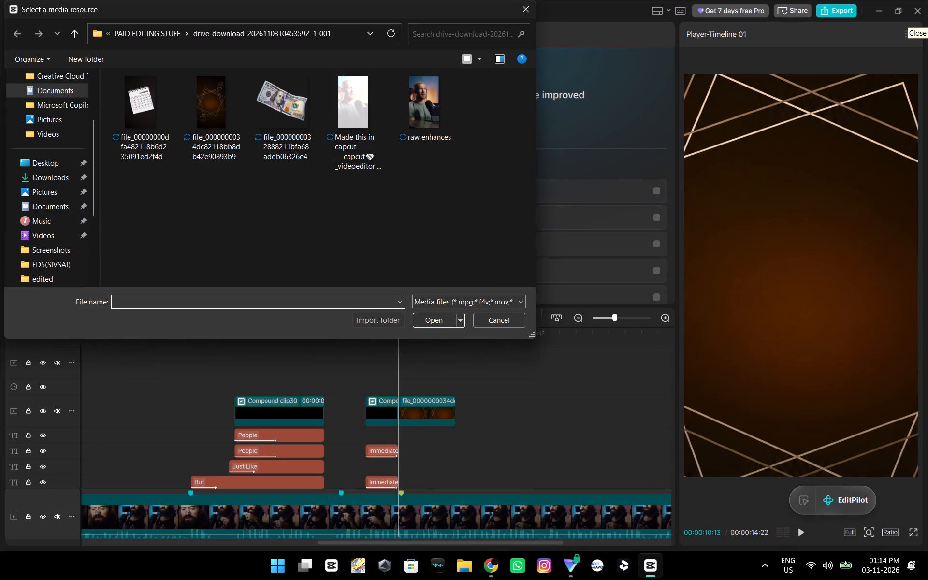
pyautogui.hotkey('ctrl', 'v')
# Copy the fist image's address from Pinterest and import it into CapCut by using that address as the file name.
pyautogui.hotkey('alt', 'Tab')
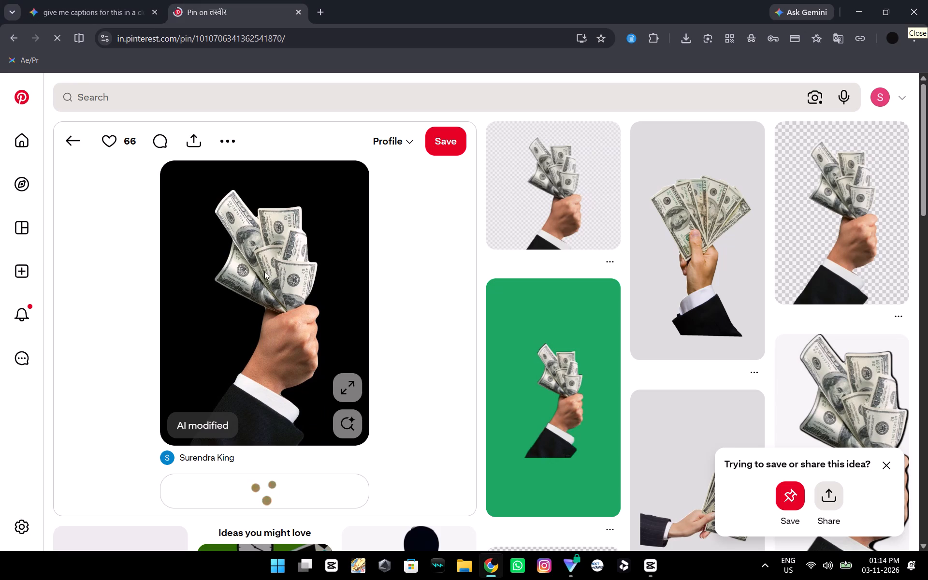
pyautogui.click(218, 146)
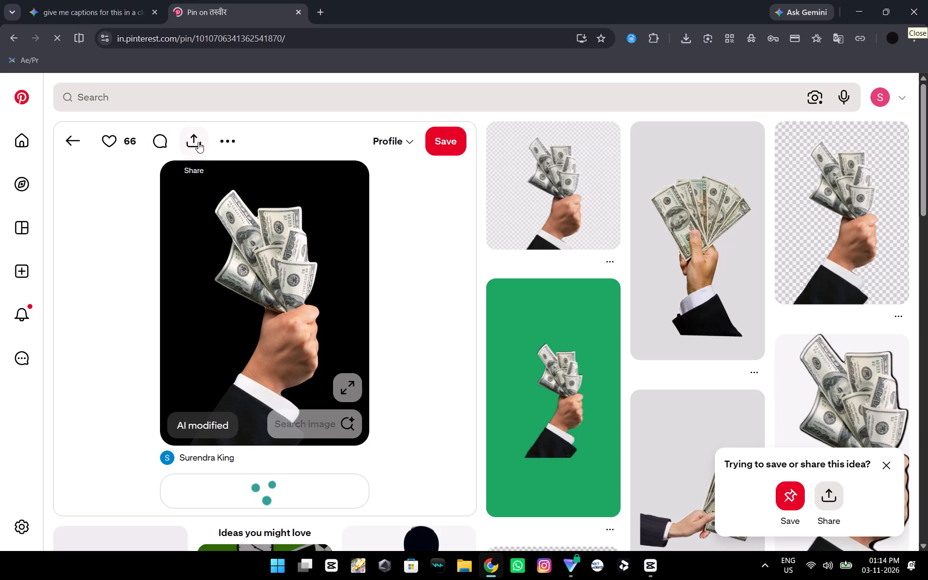
pyautogui.rightClick(234, 231)
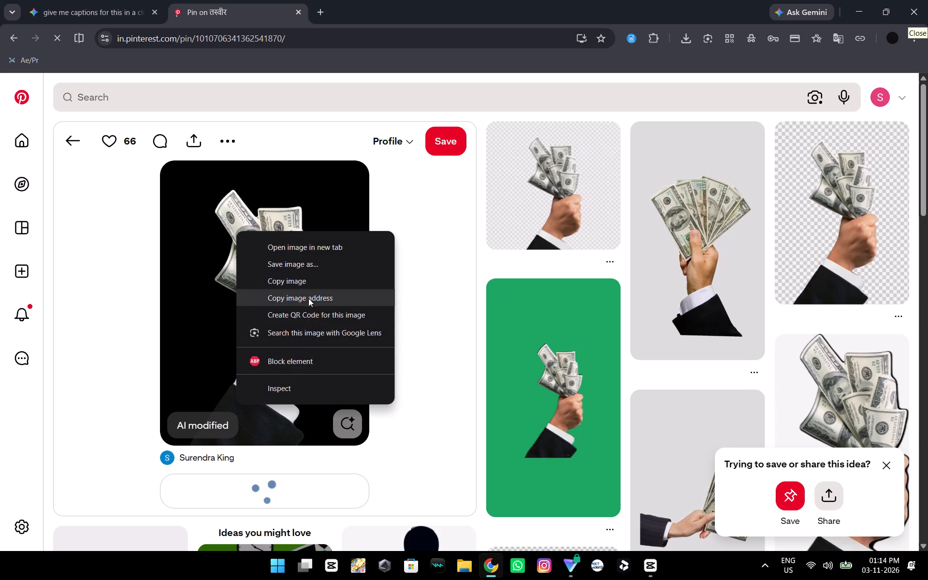
pyautogui.click(309, 298)
pyautogui.hotkey('alt', 'Tab')
pyautogui.hotkey('ctrl', 'v')
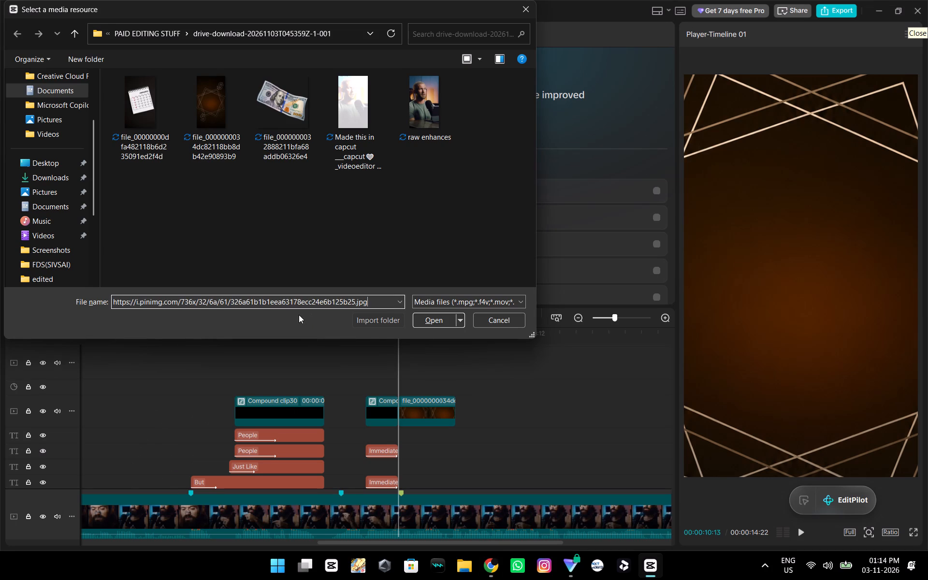
pyautogui.click(434, 322)
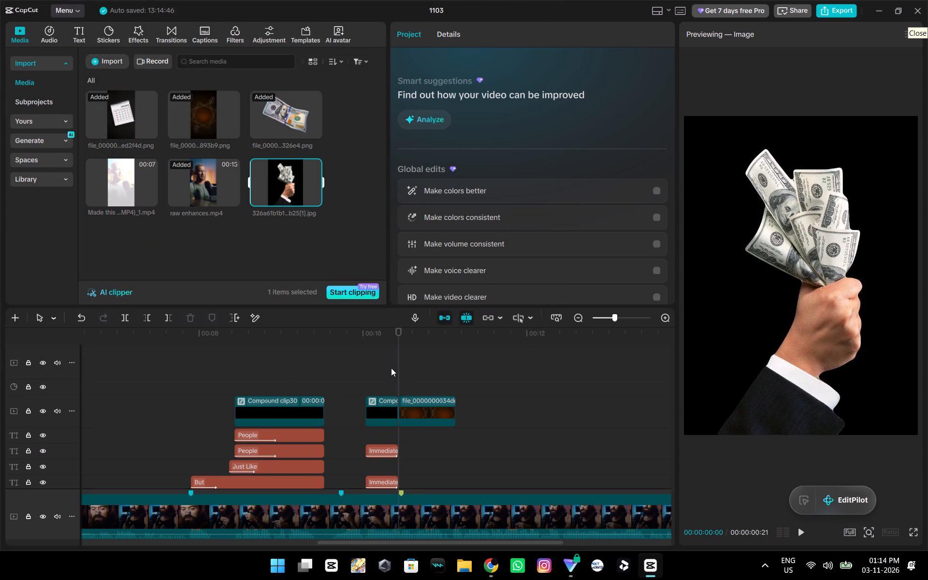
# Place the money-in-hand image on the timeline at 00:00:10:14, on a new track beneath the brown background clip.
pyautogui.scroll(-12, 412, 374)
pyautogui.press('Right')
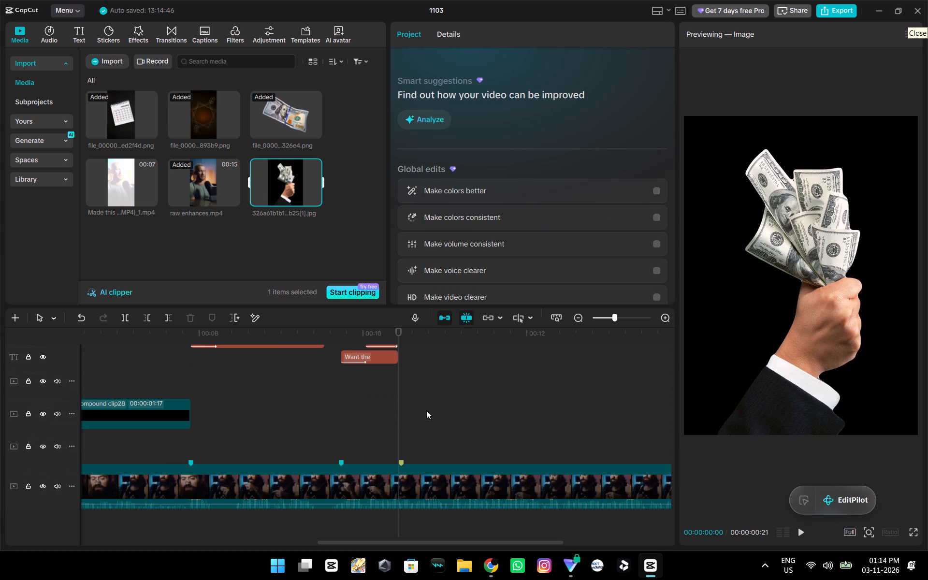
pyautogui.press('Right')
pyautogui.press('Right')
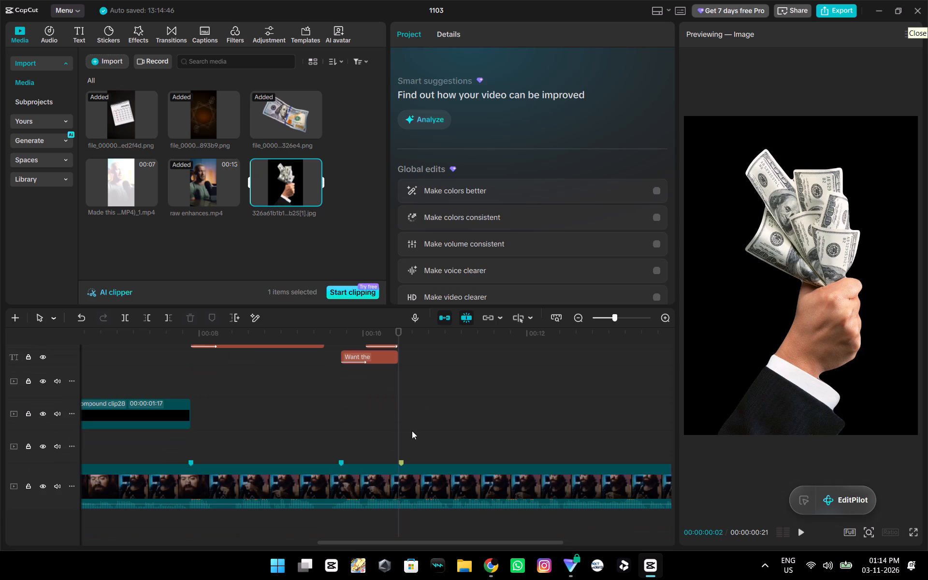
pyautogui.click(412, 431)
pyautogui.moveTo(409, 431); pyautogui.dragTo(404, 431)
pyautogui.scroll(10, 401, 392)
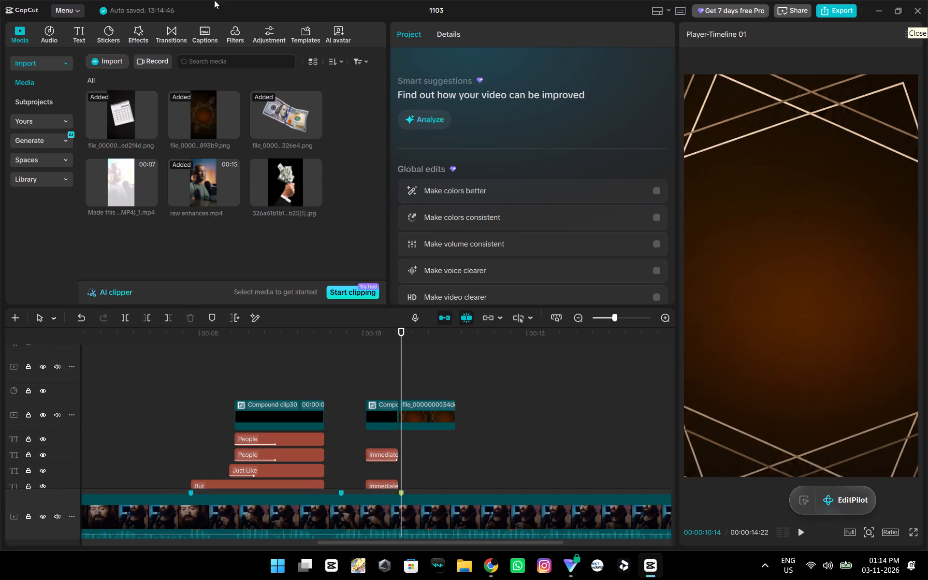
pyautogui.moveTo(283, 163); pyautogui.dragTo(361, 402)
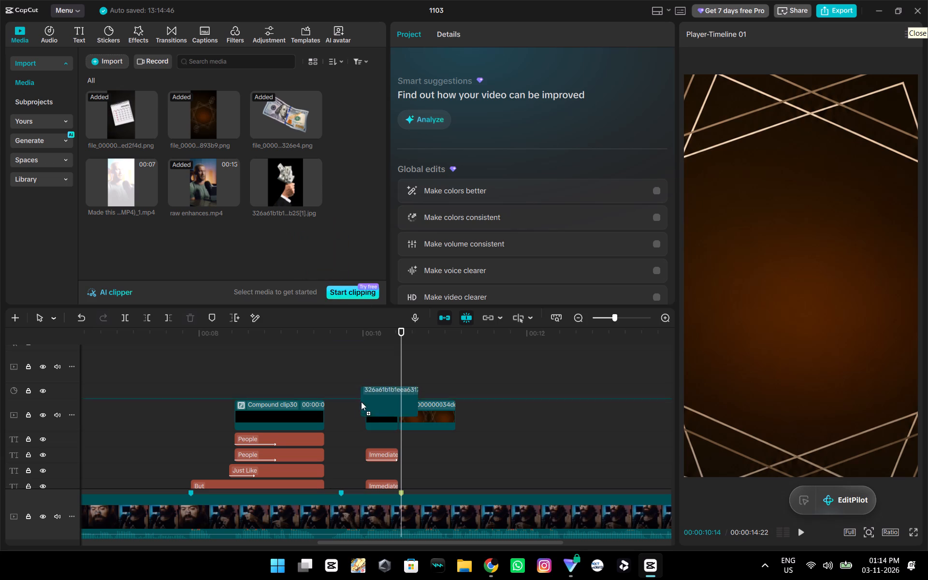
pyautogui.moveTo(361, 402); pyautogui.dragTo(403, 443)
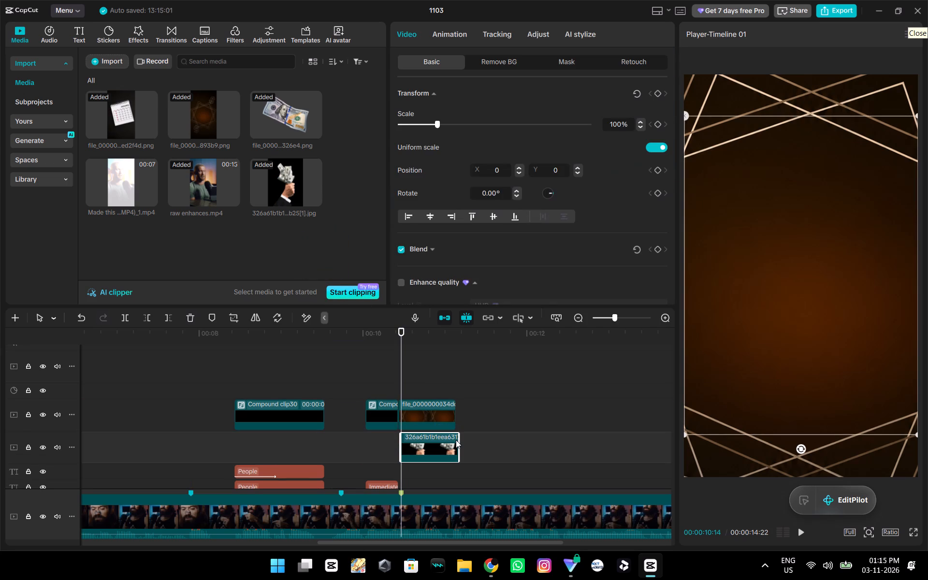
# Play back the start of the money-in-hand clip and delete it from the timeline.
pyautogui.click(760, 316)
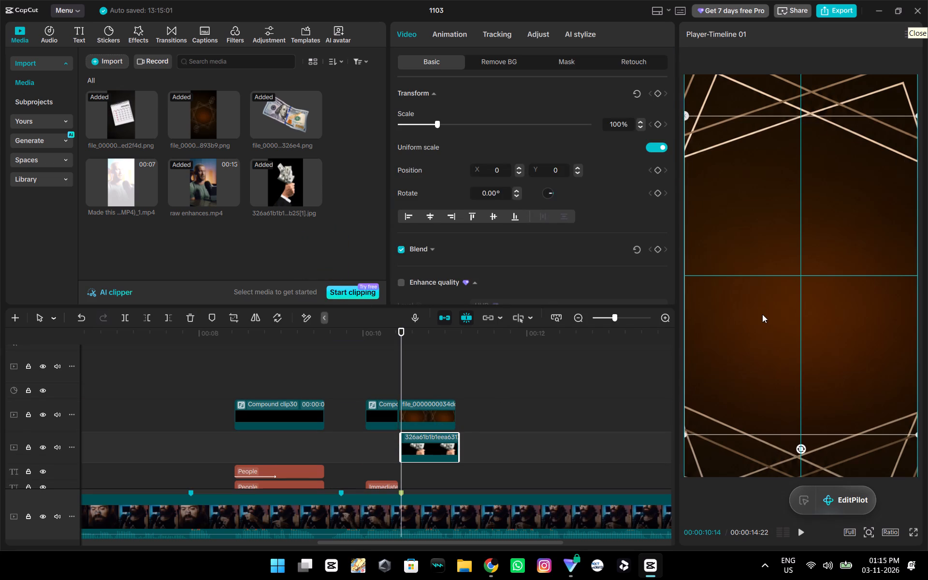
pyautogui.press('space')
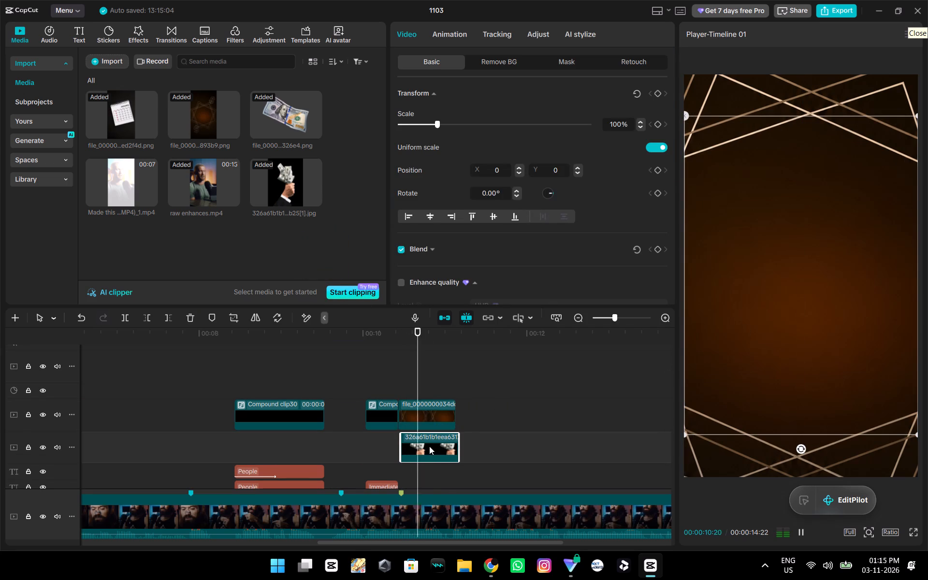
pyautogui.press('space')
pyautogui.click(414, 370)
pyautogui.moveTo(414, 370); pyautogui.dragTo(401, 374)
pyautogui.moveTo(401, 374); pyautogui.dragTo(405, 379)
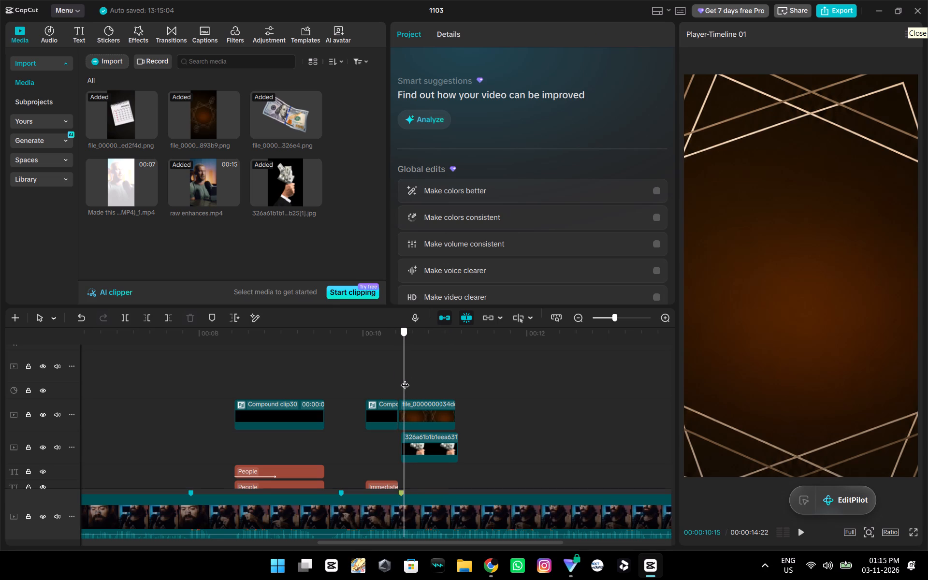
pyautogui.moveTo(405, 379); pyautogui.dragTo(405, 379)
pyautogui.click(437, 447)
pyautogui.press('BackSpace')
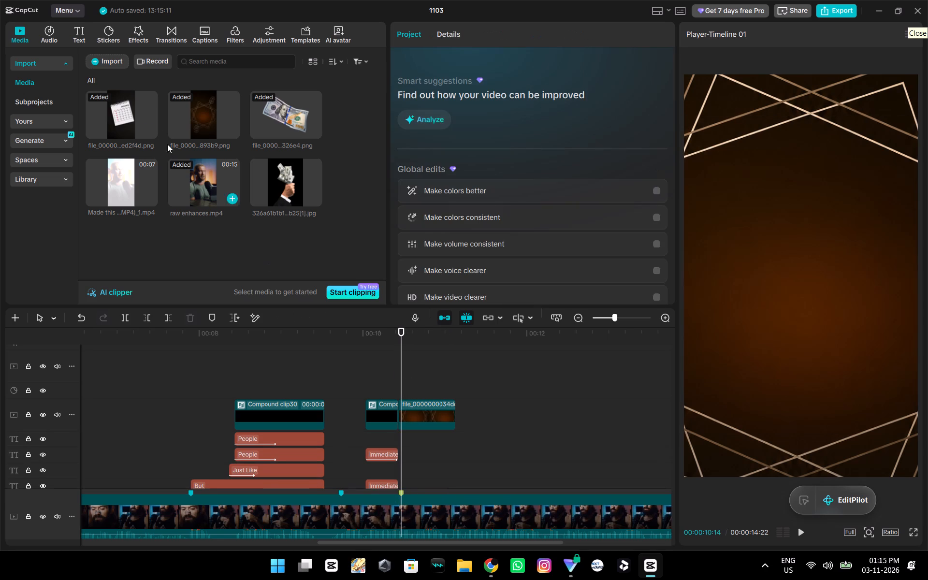
# Import the vecteezy gold trophy cup image from the Downloads folder, checking the Pictures folder first.
pyautogui.click(113, 60)
pyautogui.click(109, 86)
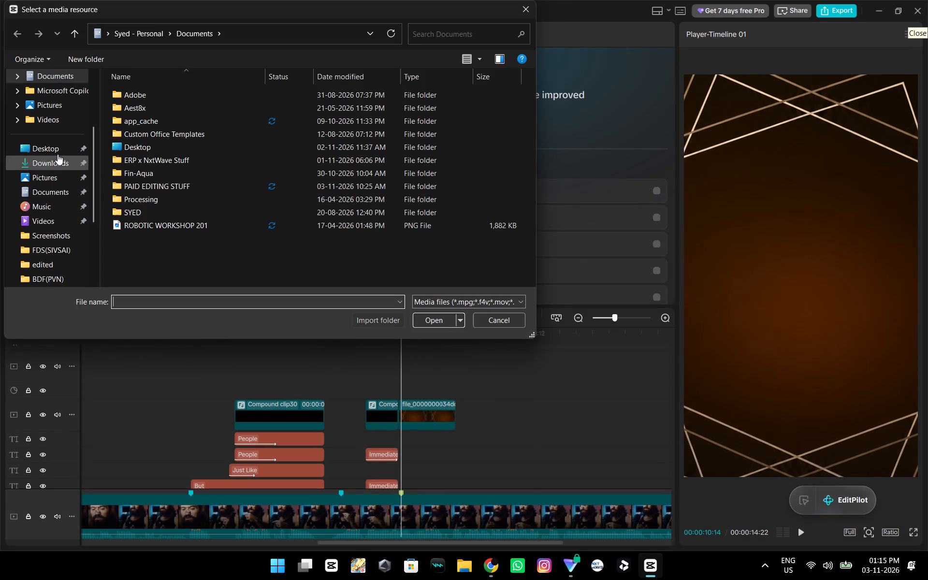
pyautogui.click(55, 165)
pyautogui.click(55, 171)
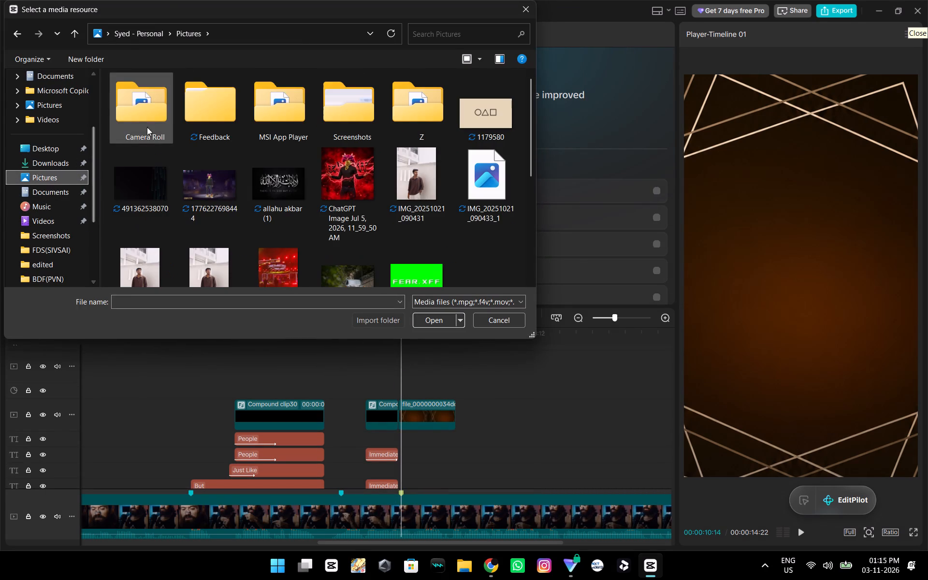
pyautogui.click(332, 94)
pyautogui.click(332, 94)
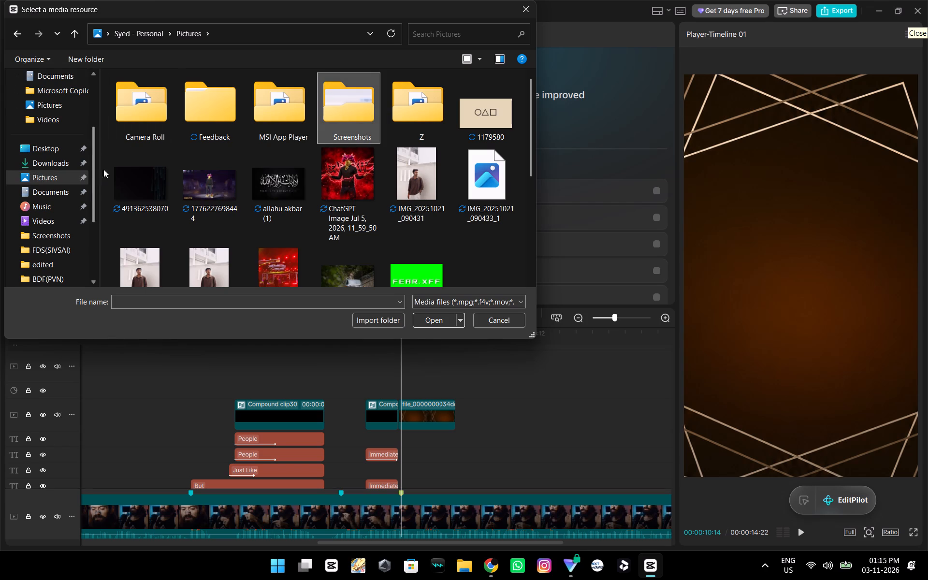
pyautogui.click(43, 166)
pyautogui.click(169, 95)
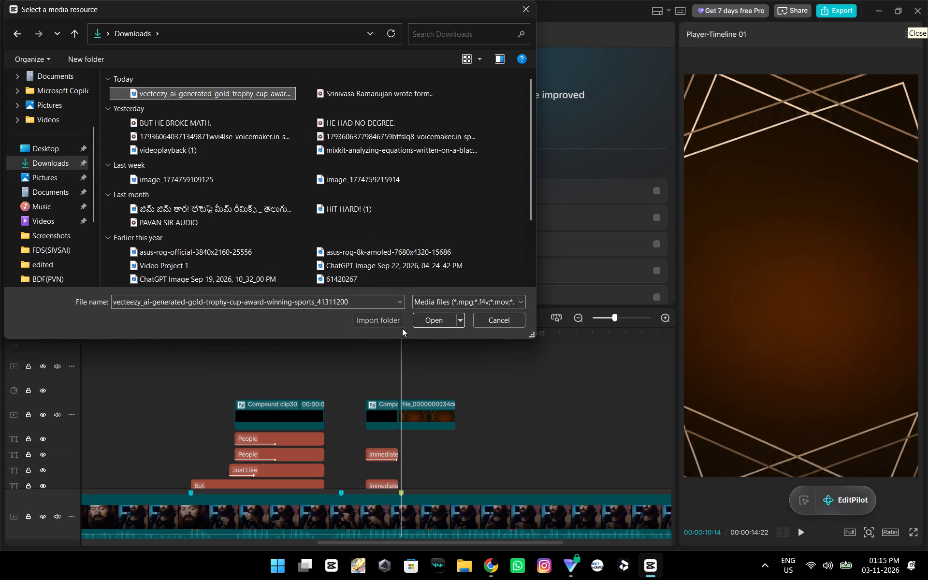
pyautogui.click(417, 318)
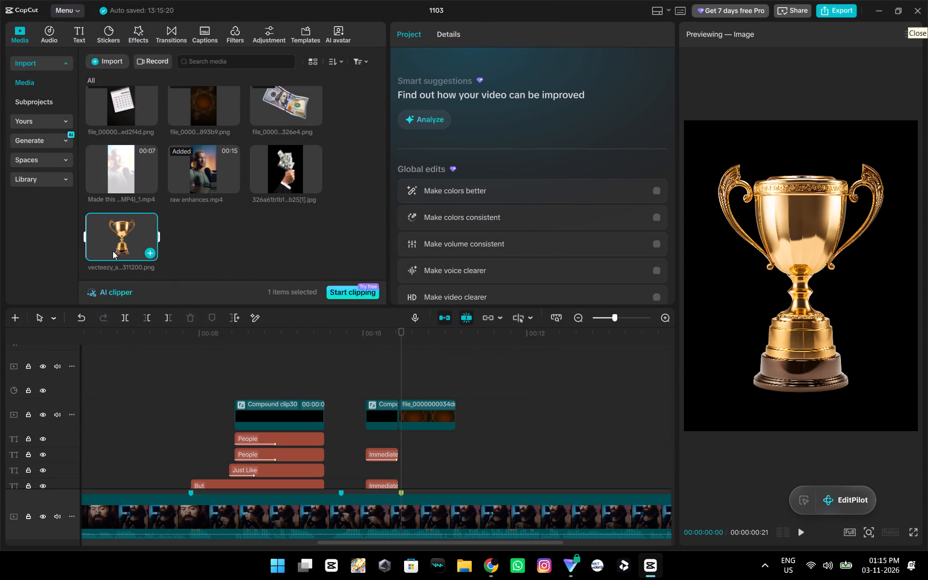
# Place the trophy image on a track above the brown background clip, starting at 00:00:10:13.
pyautogui.moveTo(113, 232); pyautogui.dragTo(402, 443)
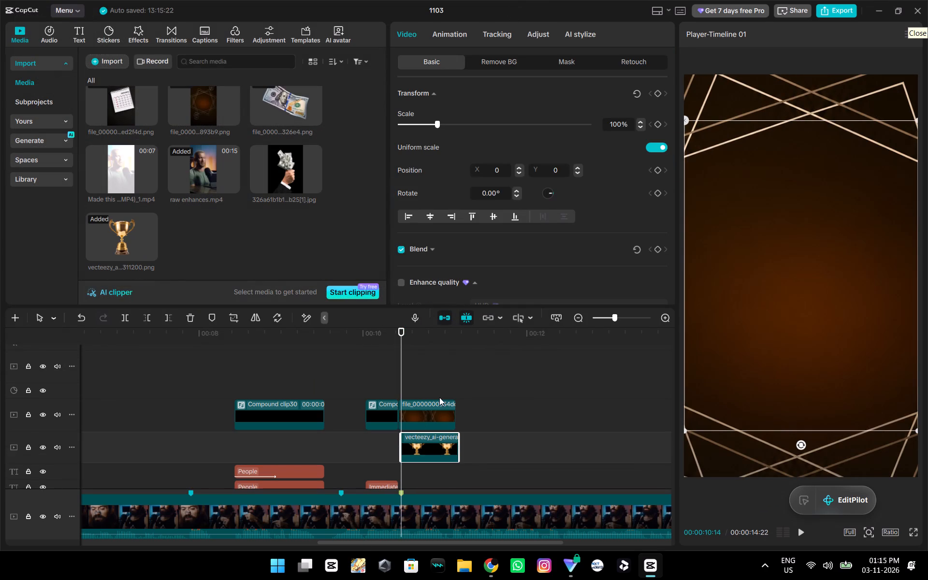
pyautogui.click(421, 385)
pyautogui.moveTo(421, 385); pyautogui.dragTo(406, 390)
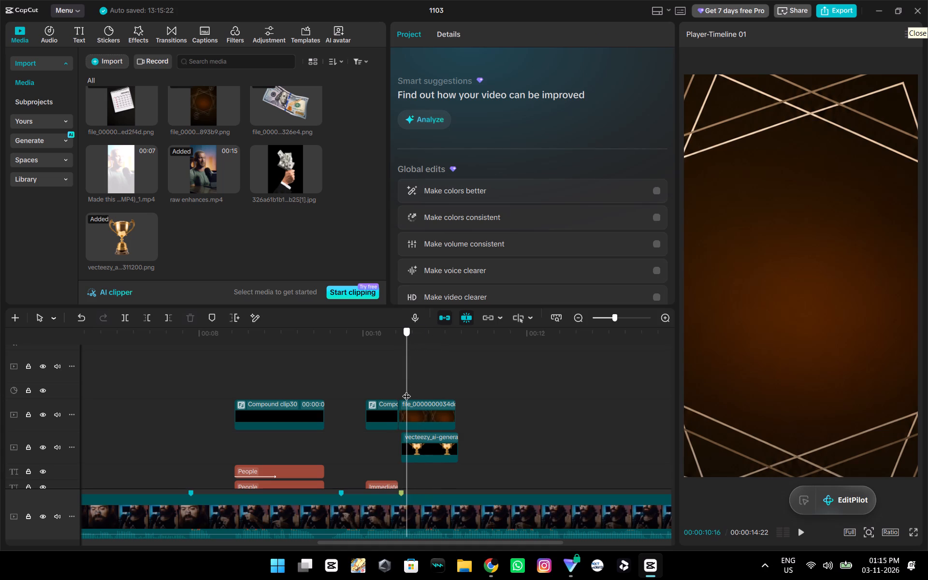
pyautogui.moveTo(406, 390); pyautogui.dragTo(402, 390)
pyautogui.moveTo(433, 444); pyautogui.dragTo(427, 395)
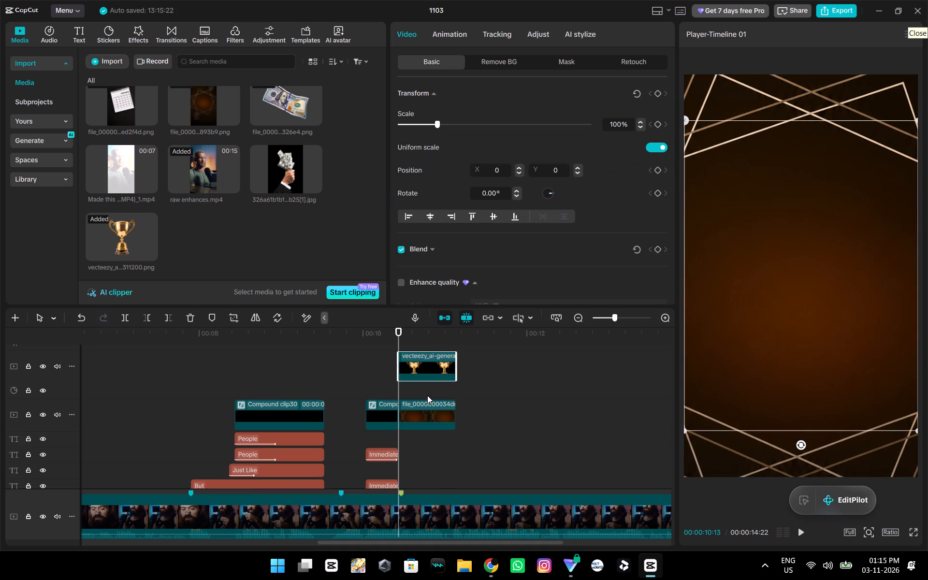
pyautogui.moveTo(424, 366); pyautogui.dragTo(426, 390)
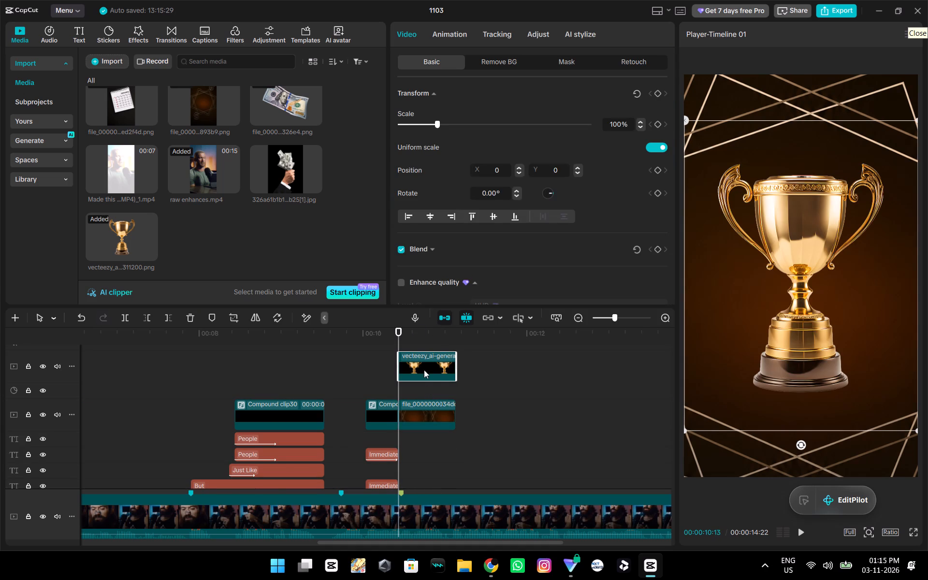
# Position the trophy at about X -389, Y -86, scale it to 65% and rotate it to about 18.55°.
pyautogui.scroll(4, 435, 375)
pyautogui.moveTo(754, 277); pyautogui.dragTo(713, 287)
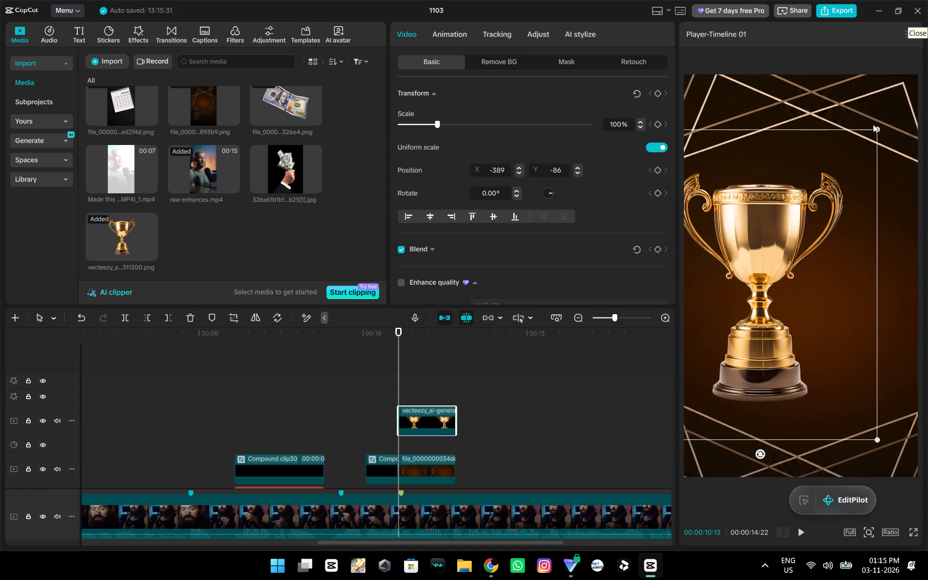
pyautogui.moveTo(876, 128); pyautogui.dragTo(839, 215)
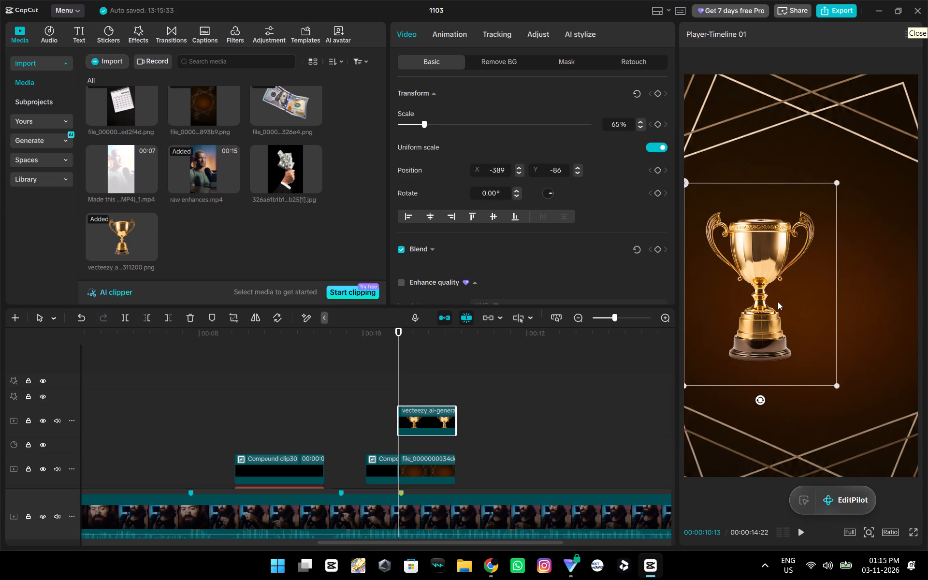
pyautogui.moveTo(761, 401); pyautogui.dragTo(756, 403)
pyautogui.moveTo(759, 401); pyautogui.dragTo(756, 401)
pyautogui.moveTo(756, 401); pyautogui.dragTo(724, 389)
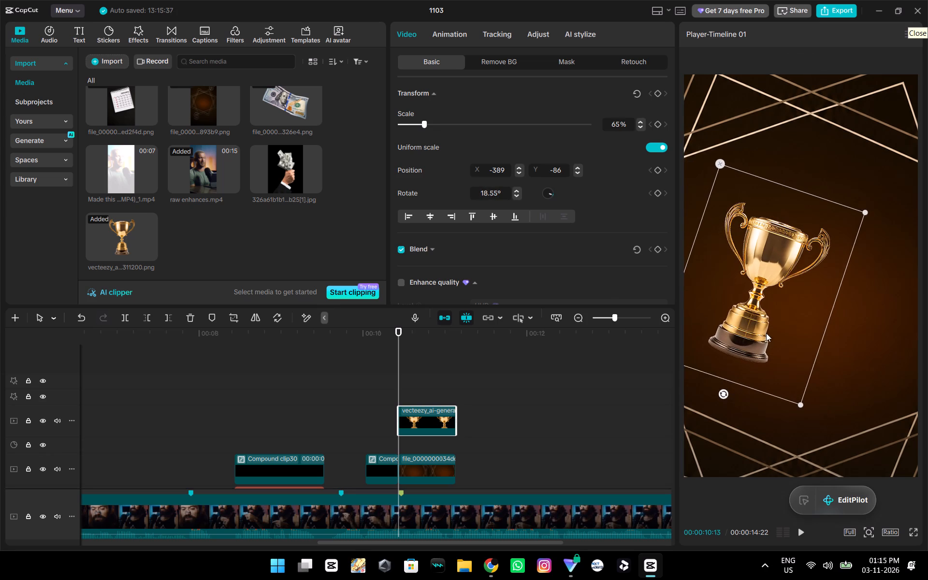
# Move the trophy mostly beyond the frame's left edge, to about X -1582, Y -530.
pyautogui.moveTo(766, 333); pyautogui.dragTo(636, 333)
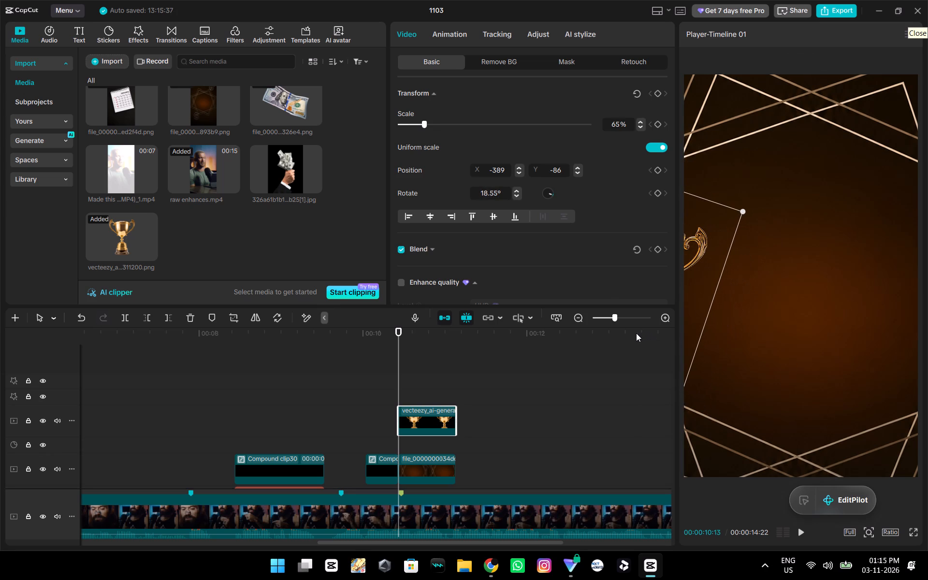
pyautogui.moveTo(636, 333); pyautogui.dragTo(636, 332)
pyautogui.moveTo(696, 268); pyautogui.dragTo(686, 290)
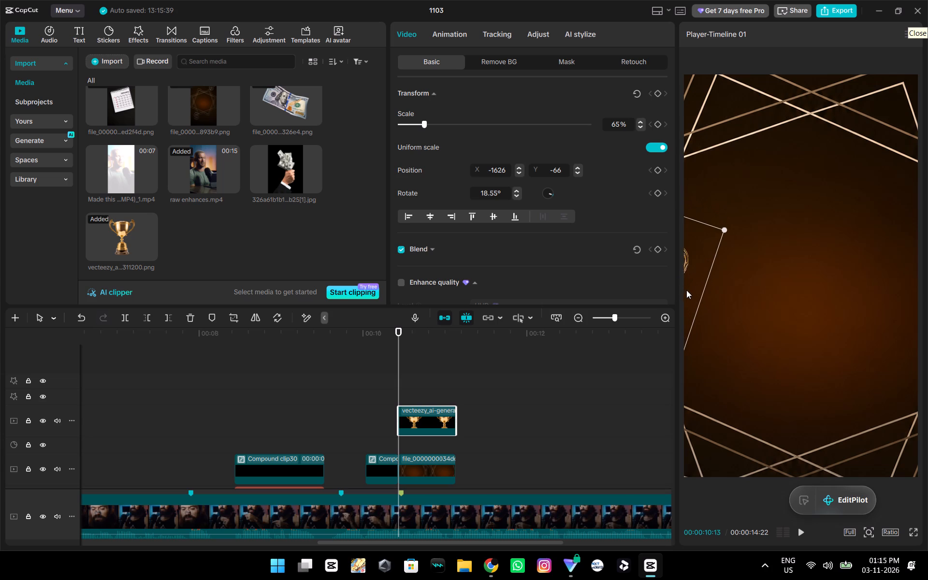
pyautogui.moveTo(686, 290); pyautogui.dragTo(793, 272)
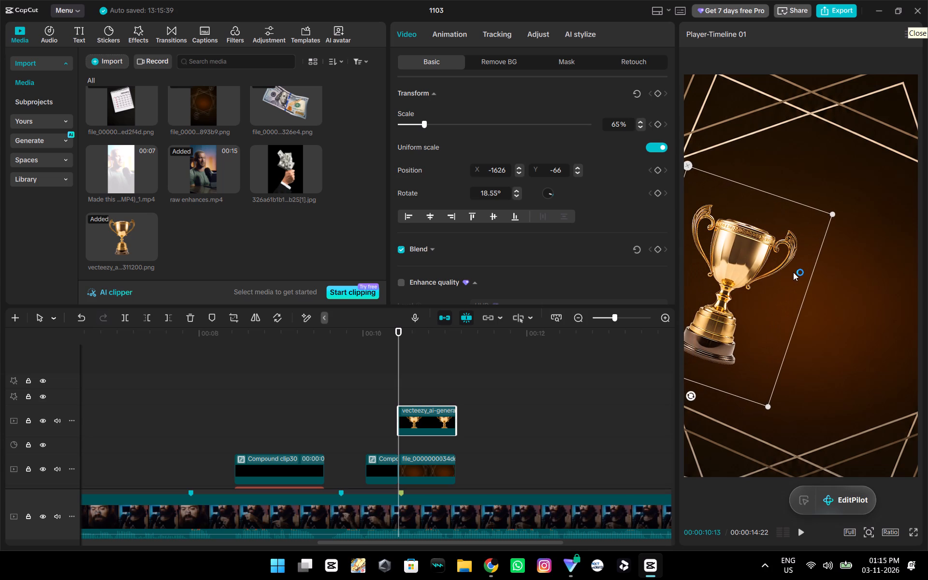
pyautogui.moveTo(793, 272); pyautogui.dragTo(734, 320)
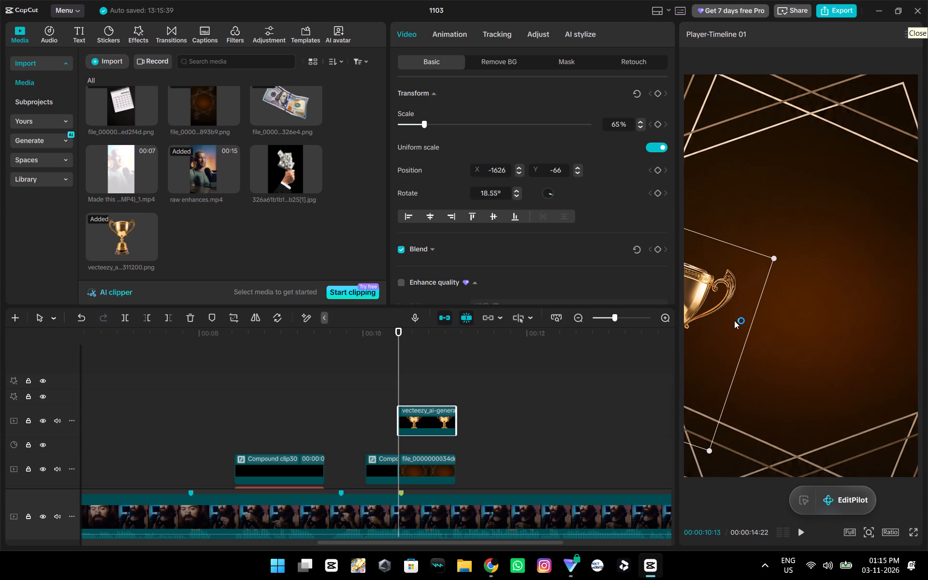
pyautogui.moveTo(734, 320); pyautogui.dragTo(700, 317)
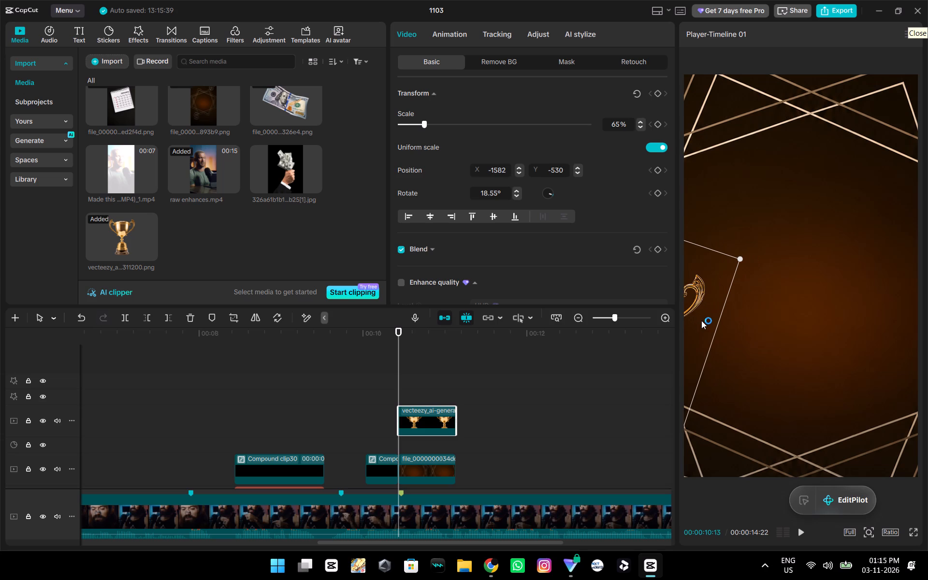
# Place the dollar bill image on a track above the trophy clip, starting at 00:00:10:13.
pyautogui.moveTo(288, 106); pyautogui.dragTo(288, 112)
pyautogui.moveTo(288, 112); pyautogui.dragTo(395, 394)
pyautogui.click(461, 371)
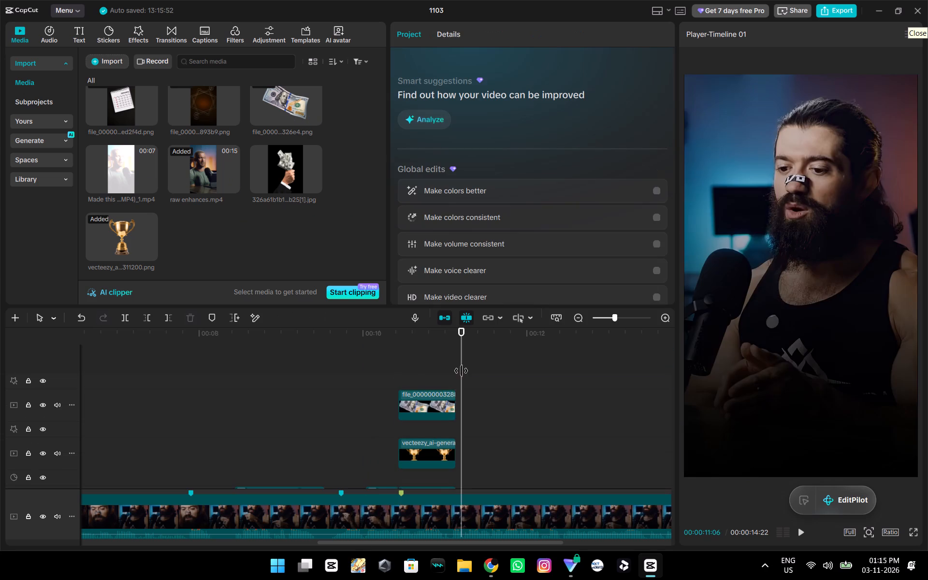
pyautogui.moveTo(461, 371); pyautogui.dragTo(439, 377)
pyautogui.moveTo(442, 377); pyautogui.dragTo(450, 381)
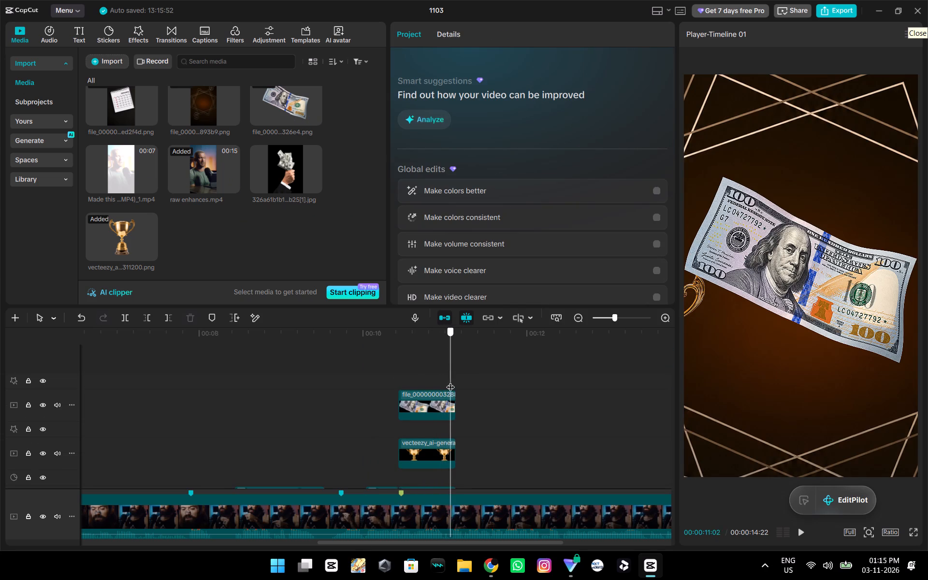
pyautogui.moveTo(450, 381); pyautogui.dragTo(455, 382)
# Scale the dollar bill to 75%, rotate it to about -64.69° and move it to the frame's top-right corner, about X 1398, Y 1965.
pyautogui.click(423, 374)
pyautogui.click(432, 399)
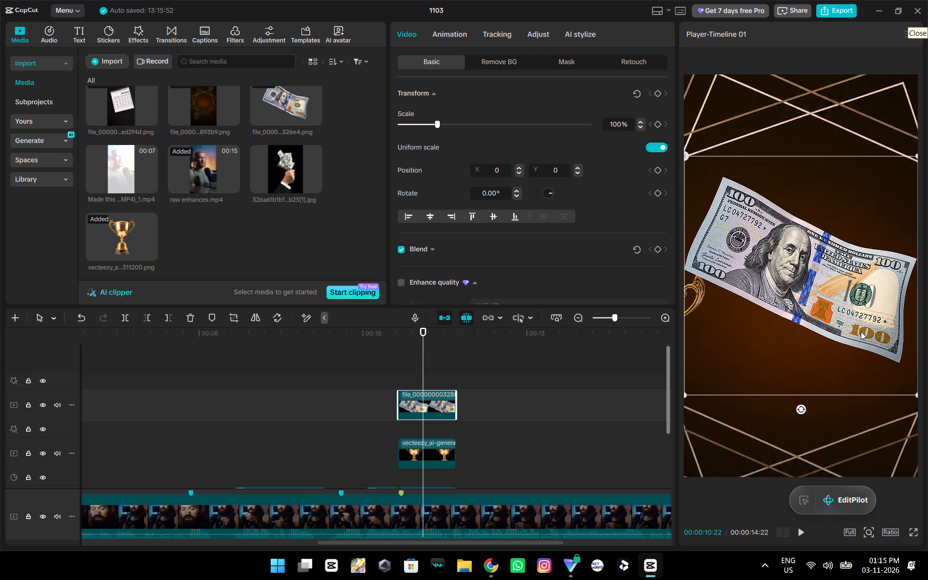
pyautogui.moveTo(860, 332); pyautogui.dragTo(860, 253)
pyautogui.moveTo(870, 180); pyautogui.dragTo(855, 201)
pyautogui.moveTo(786, 357); pyautogui.dragTo(850, 329)
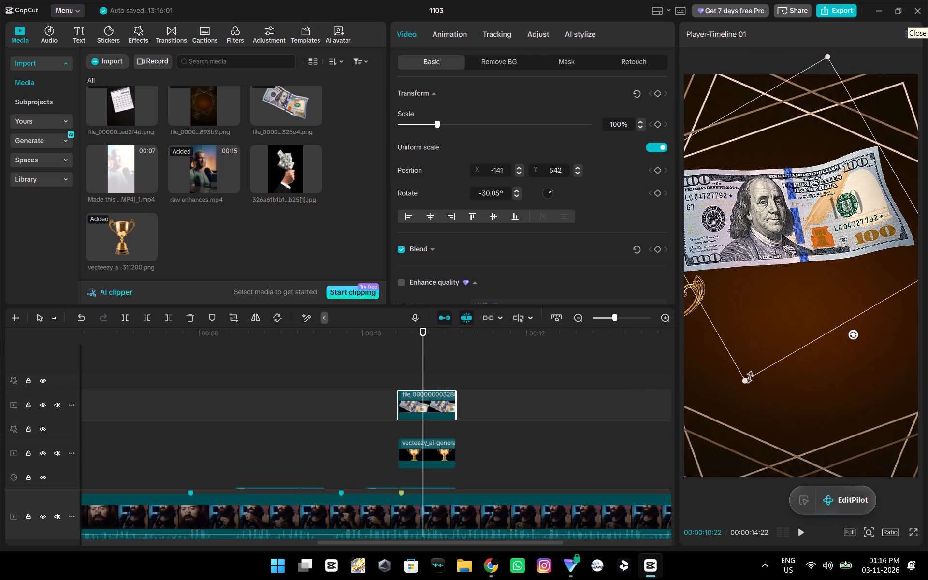
pyautogui.moveTo(747, 378); pyautogui.dragTo(766, 314)
pyautogui.moveTo(766, 296); pyautogui.dragTo(892, 188)
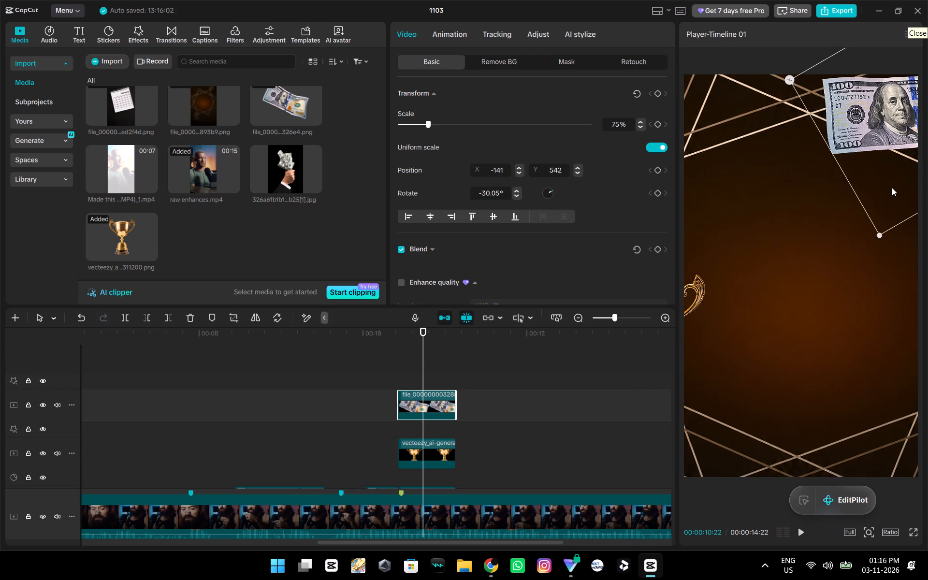
pyautogui.moveTo(892, 188); pyautogui.dragTo(815, 252)
pyautogui.moveTo(886, 264); pyautogui.dragTo(919, 239)
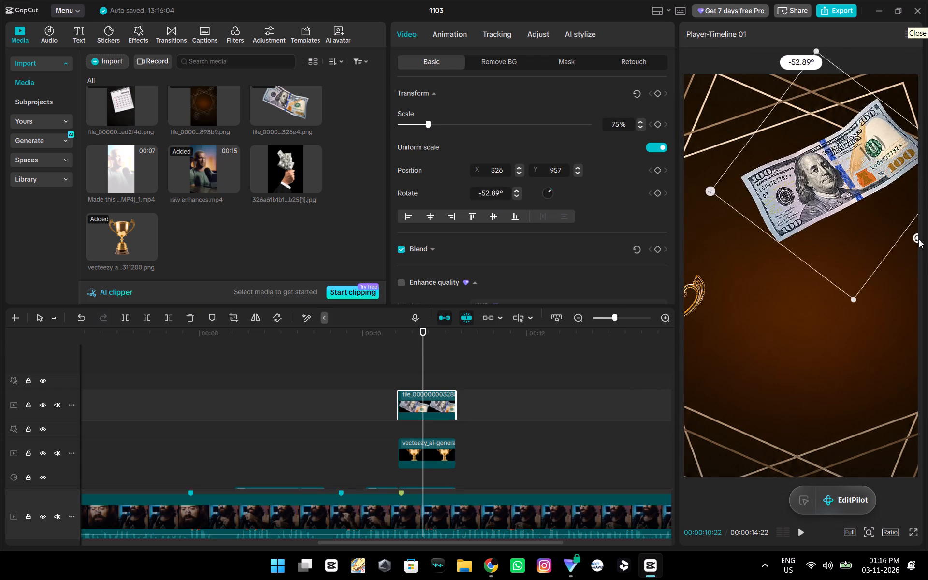
pyautogui.moveTo(919, 239); pyautogui.dragTo(761, 285)
pyautogui.click(840, 231)
pyautogui.moveTo(768, 261); pyautogui.dragTo(913, 242)
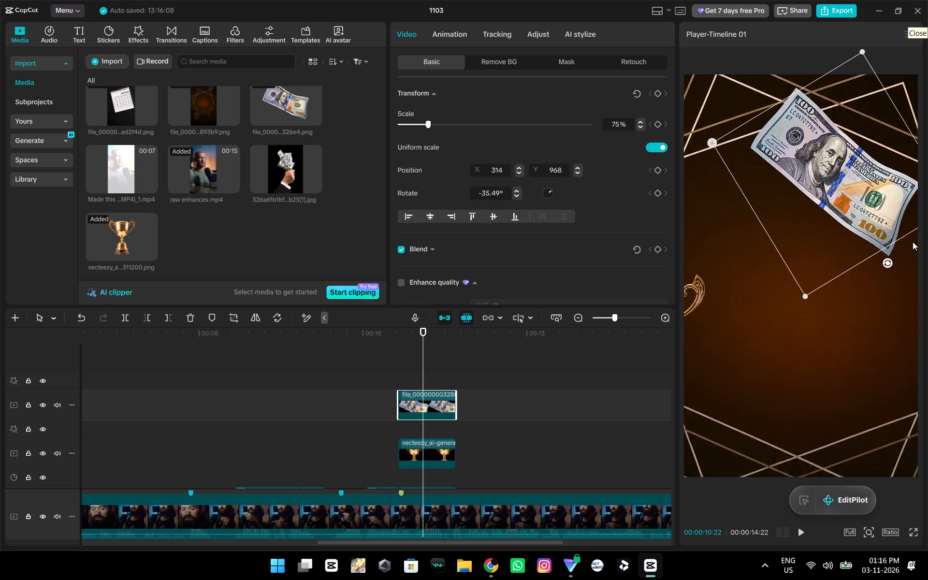
pyautogui.moveTo(913, 242); pyautogui.dragTo(918, 224)
pyautogui.moveTo(836, 230); pyautogui.dragTo(926, 124)
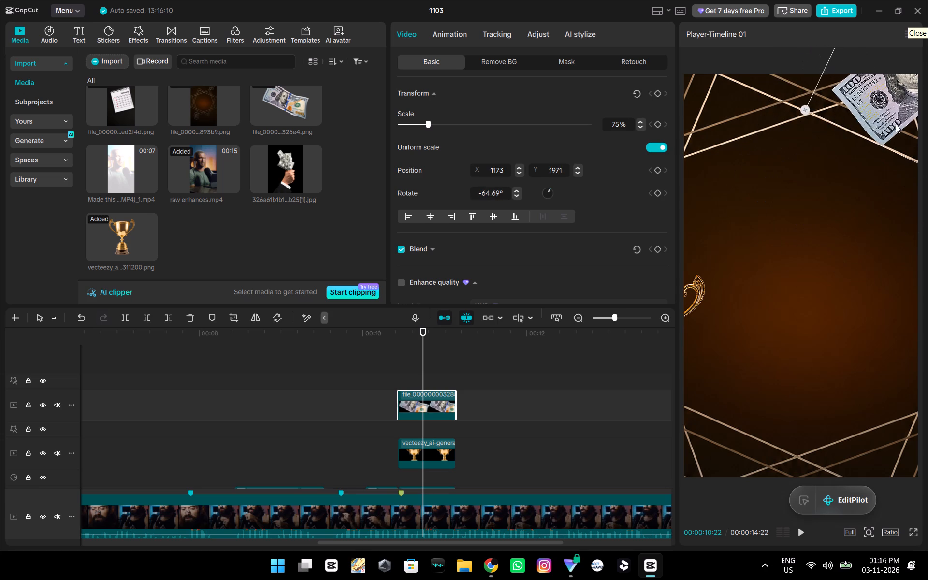
pyautogui.moveTo(866, 119); pyautogui.dragTo(889, 120)
# Play back the scene and trim the ends of the brown background, trophy and dollar bill clips together to 00:00:11:02.
pyautogui.scroll(-3, 403, 412)
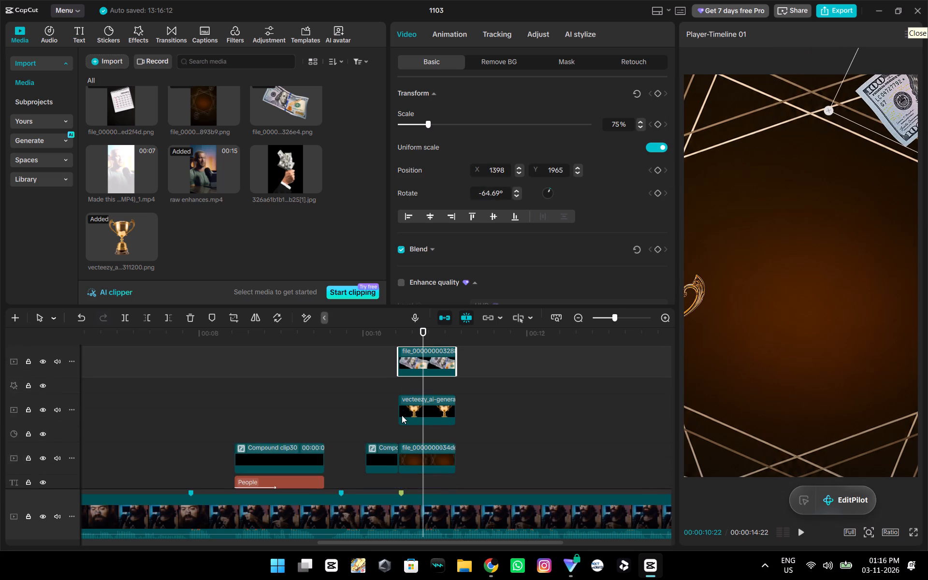
pyautogui.scroll(-1, 402, 415)
pyautogui.click(385, 406)
pyautogui.moveTo(385, 406); pyautogui.dragTo(403, 410)
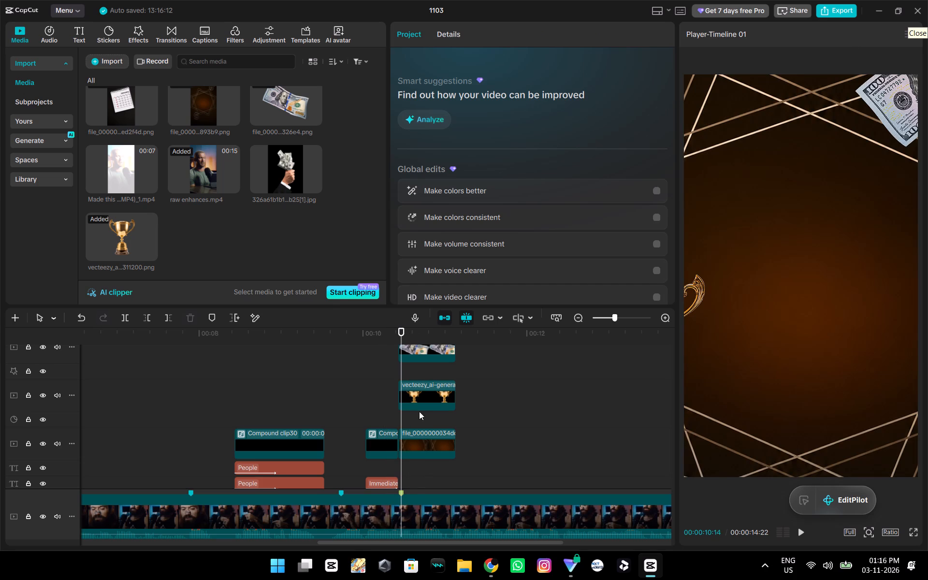
pyautogui.press('space')
pyautogui.press('space')
pyautogui.moveTo(463, 420); pyautogui.dragTo(450, 423)
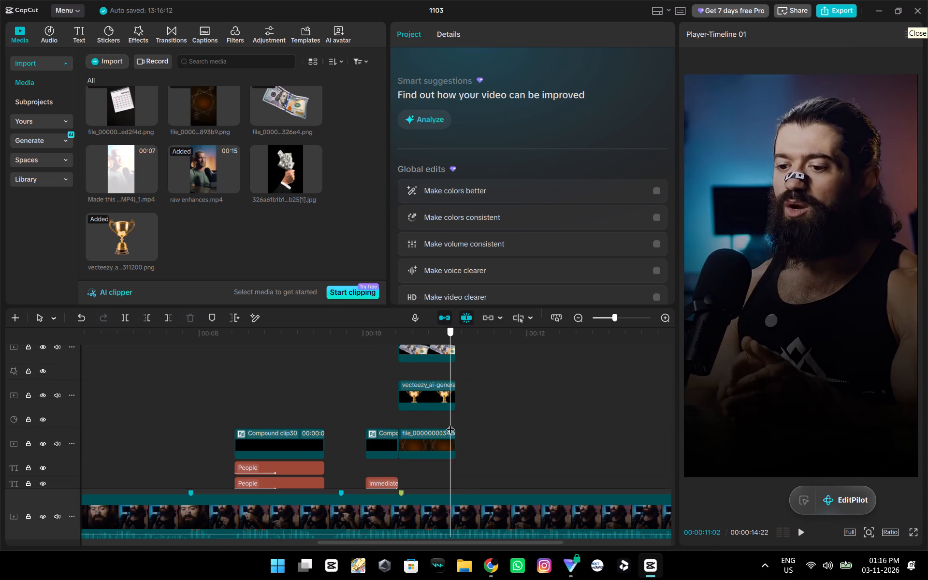
pyautogui.moveTo(450, 423); pyautogui.dragTo(450, 425)
pyautogui.click(444, 437)
pyautogui.keyDown('ctrl'); pyautogui.click(430, 396); pyautogui.keyUp('ctrl')
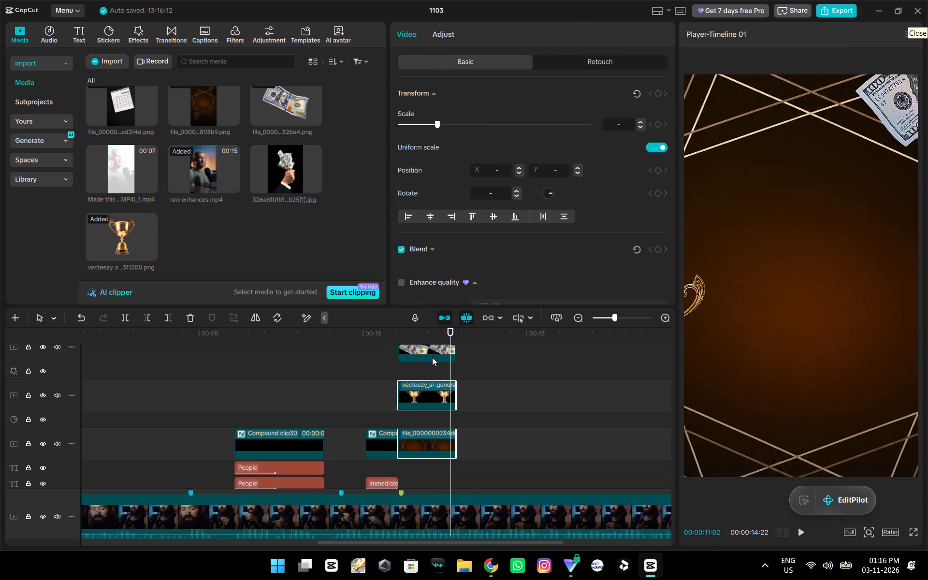
pyautogui.keyDown('ctrl'); pyautogui.click(432, 354); pyautogui.keyUp('ctrl')
pyautogui.press('w')
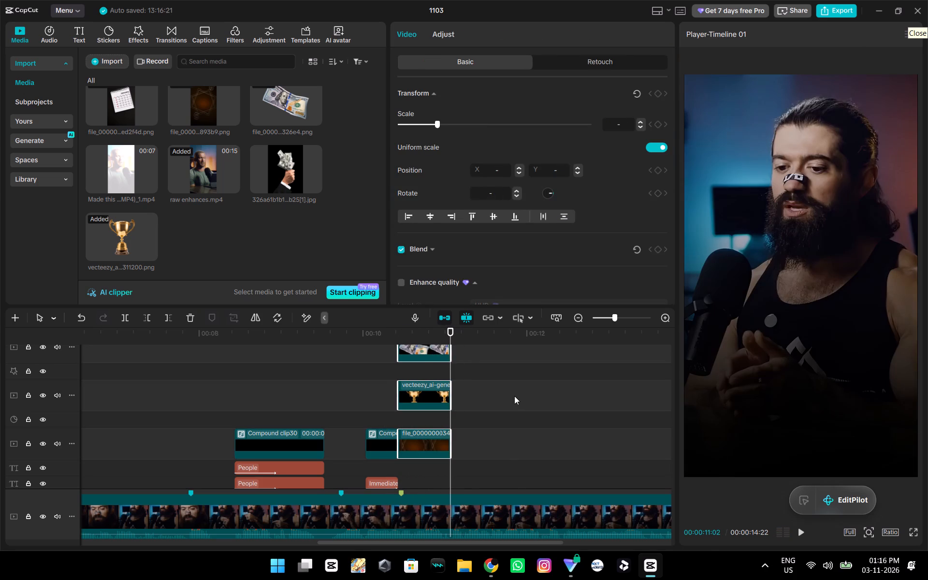
pyautogui.click(513, 395)
# Place the money-in-hand image on a track between the dollar bill and trophy clips, starting at 00:00:10:13.
pyautogui.scroll(4, 503, 403)
pyautogui.doubleClick(398, 378)
pyautogui.scroll(-2, 423, 417)
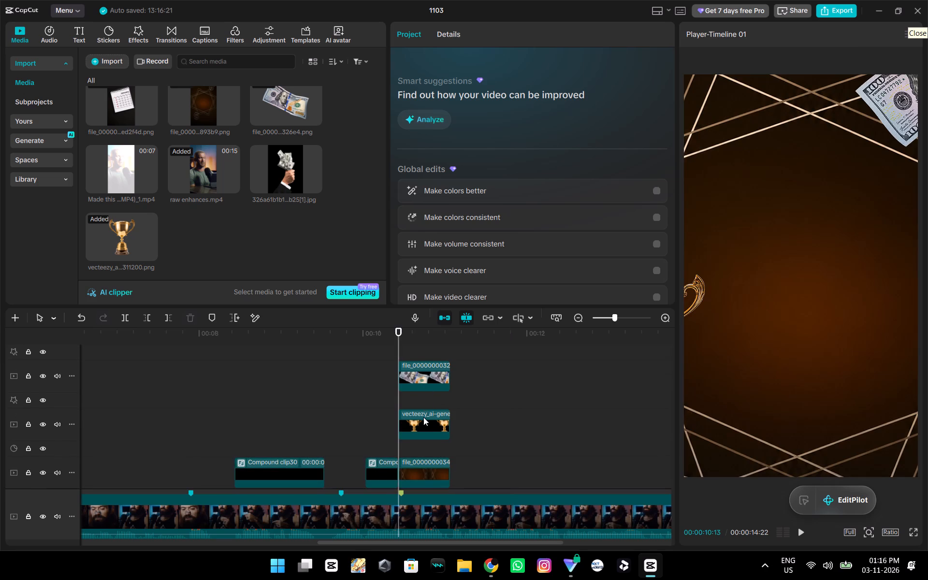
pyautogui.moveTo(420, 427); pyautogui.dragTo(417, 447)
pyautogui.moveTo(417, 381); pyautogui.dragTo(417, 393)
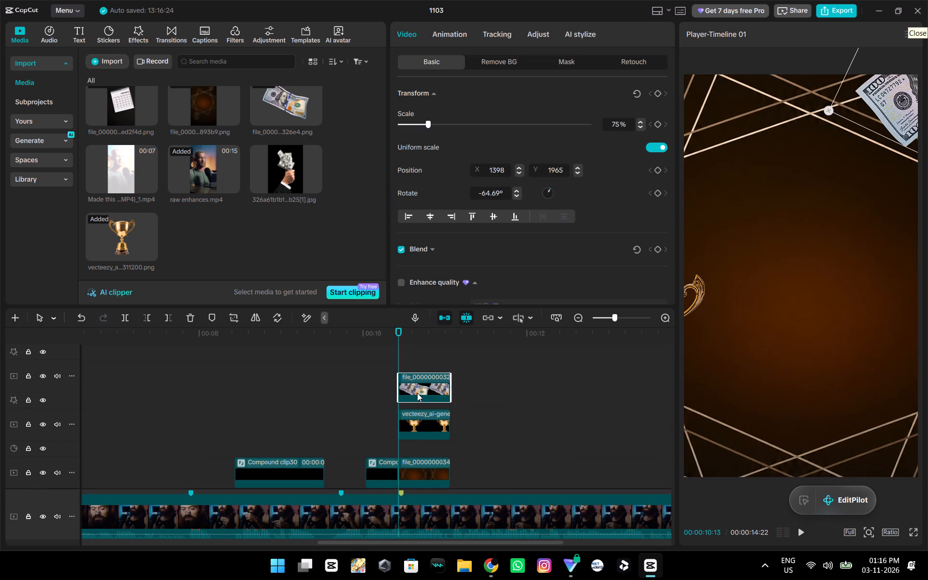
pyautogui.moveTo(417, 393); pyautogui.dragTo(417, 399)
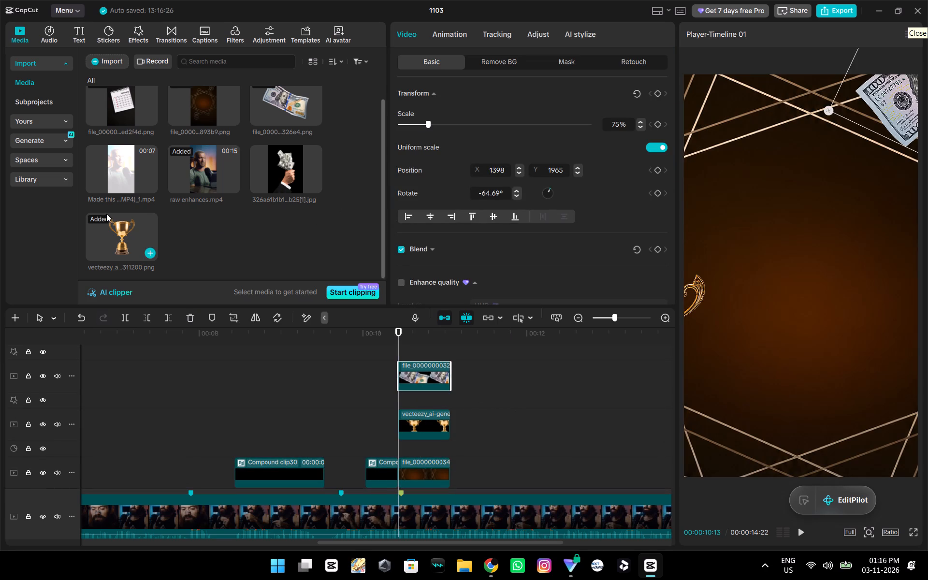
pyautogui.scroll(3, 185, 168)
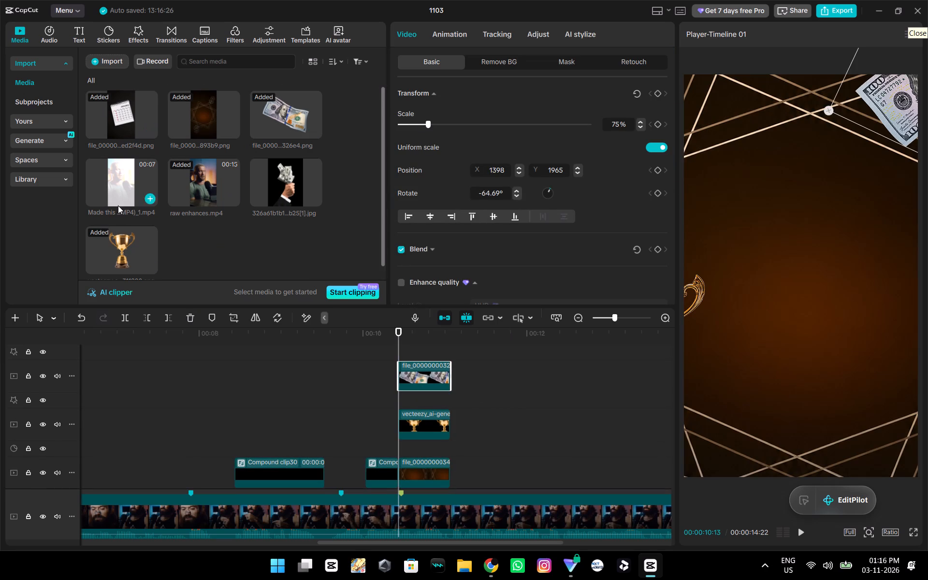
pyautogui.moveTo(292, 186); pyautogui.dragTo(325, 282)
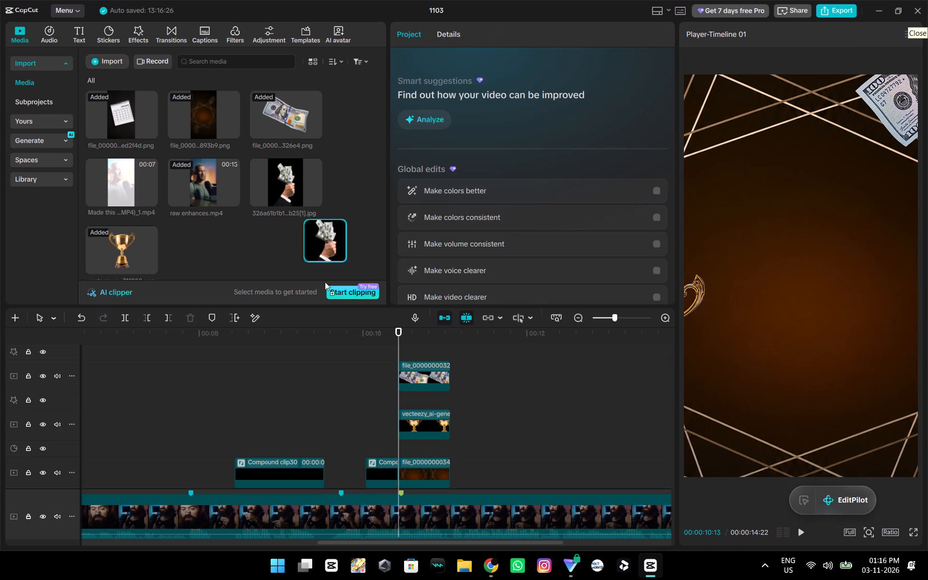
pyautogui.moveTo(325, 282); pyautogui.dragTo(399, 399)
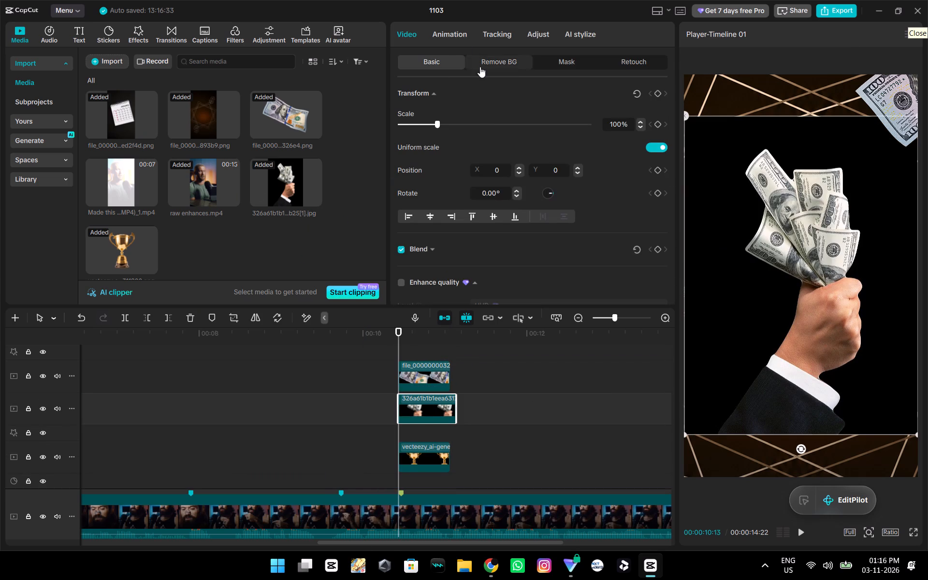
# Remove the money-in-hand image's black background with Auto removal.
pyautogui.click(480, 66)
pyautogui.click(400, 91)
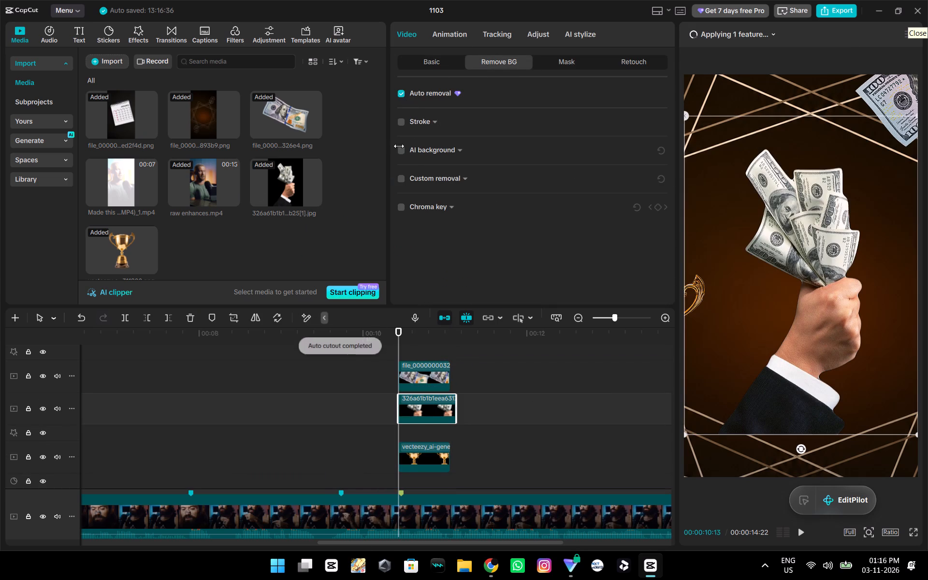
# Move the money-in-hand cutout straight down until it sits just below the frame's bottom edge.
pyautogui.moveTo(839, 282); pyautogui.dragTo(841, 425)
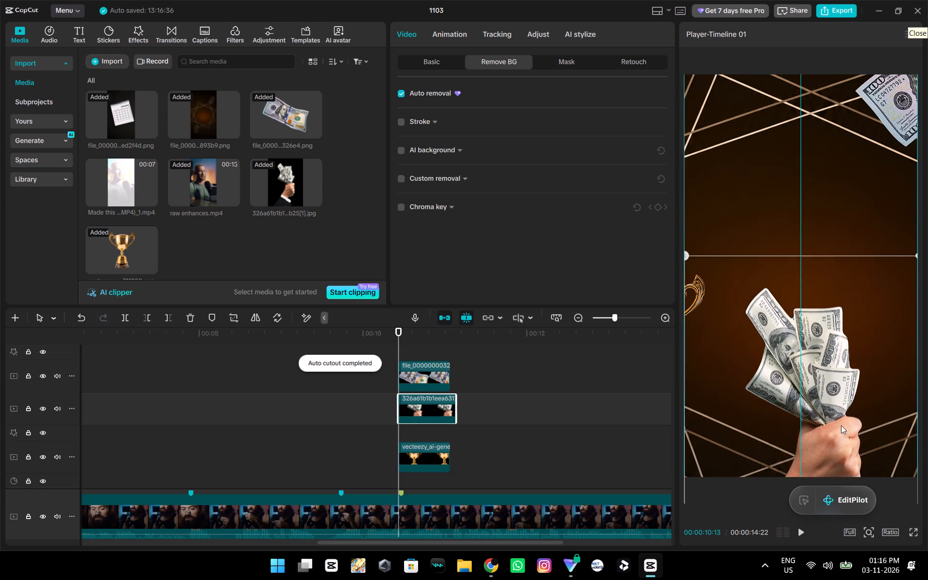
pyautogui.moveTo(841, 425); pyautogui.dragTo(841, 427)
pyautogui.moveTo(846, 354); pyautogui.dragTo(852, 446)
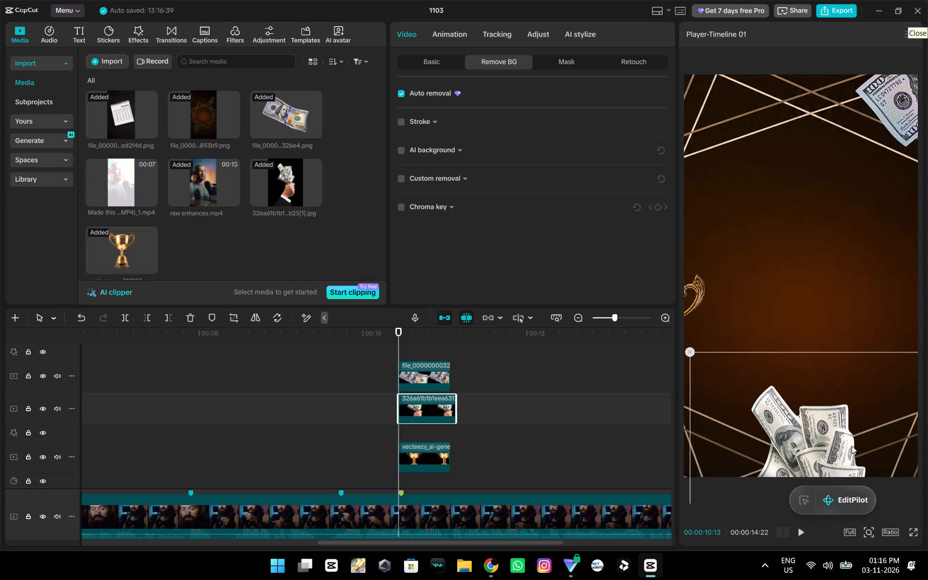
pyautogui.moveTo(852, 446); pyautogui.dragTo(845, 480)
pyautogui.moveTo(841, 428); pyautogui.dragTo(840, 463)
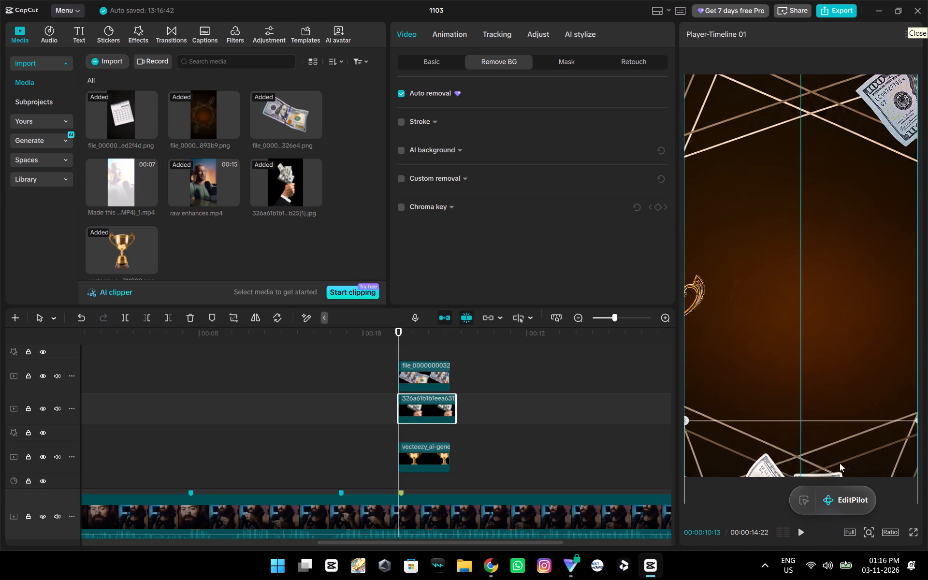
pyautogui.moveTo(840, 463); pyautogui.dragTo(839, 485)
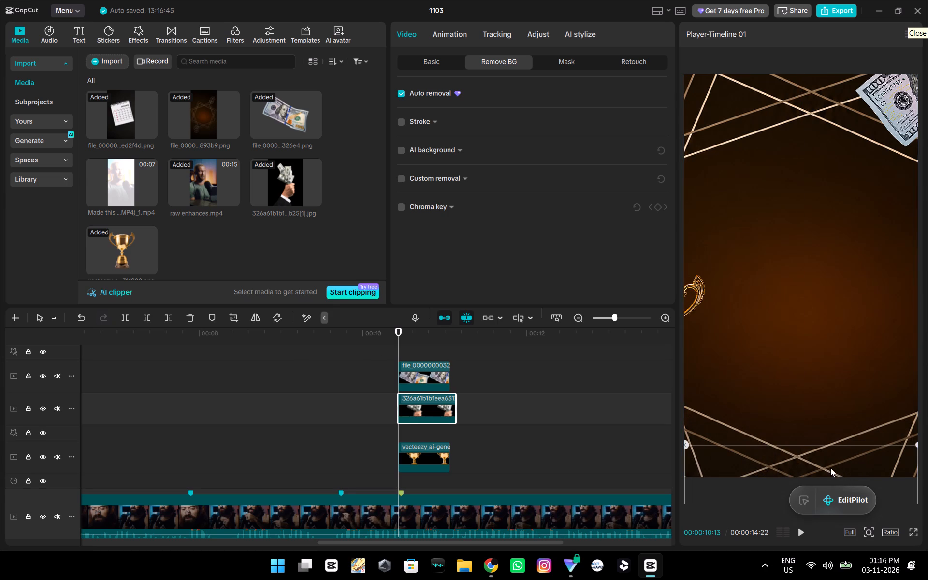
# Trim the end of the money-in-hand clip to line up with the dollar bill and trophy clips.
pyautogui.moveTo(452, 406); pyautogui.dragTo(452, 406)
pyautogui.moveTo(452, 406); pyautogui.dragTo(443, 409)
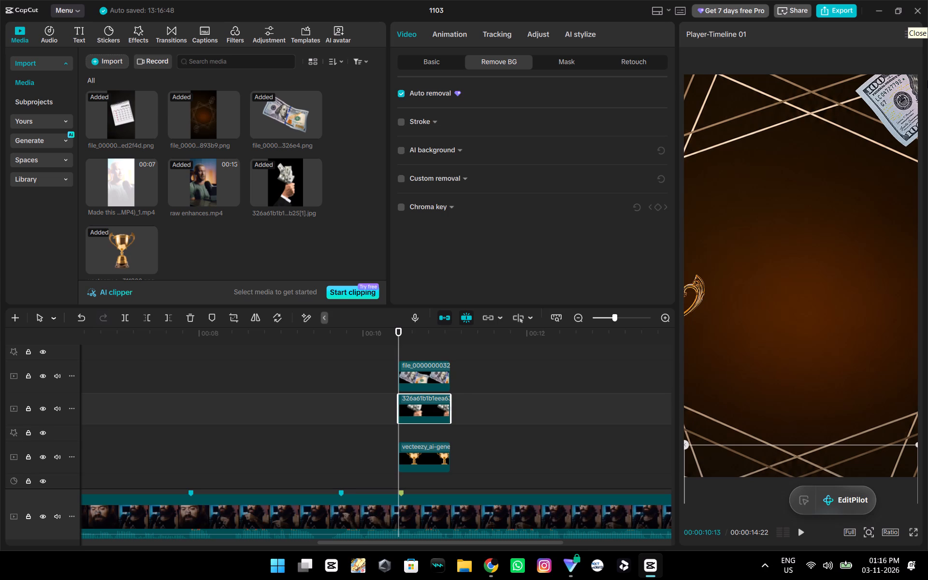
# Close the 1103 project and return to the CapCut home screen.
pyautogui.click(927, 80)
pyautogui.click(917, 10)
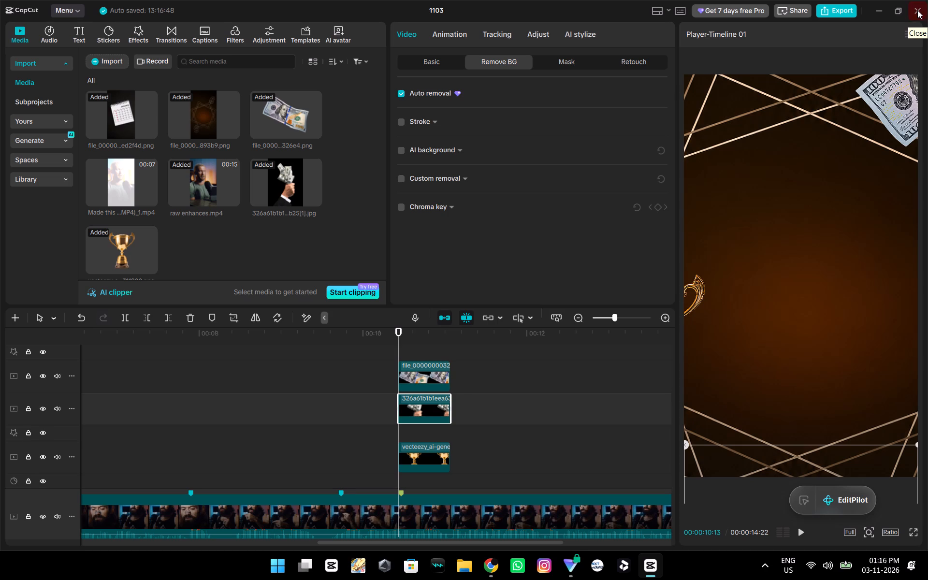
pyautogui.click(906, 11)
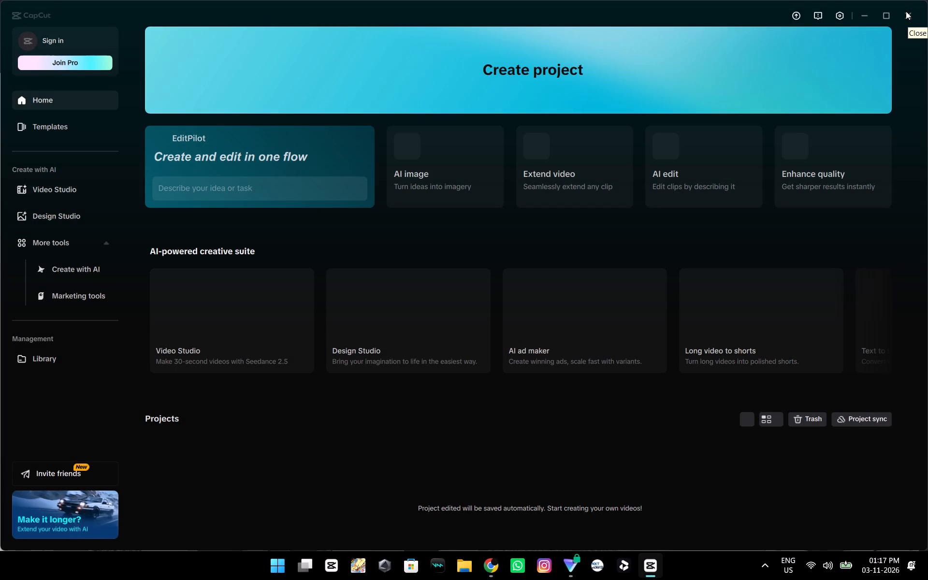
# Switch to Proton VPN, disconnect from the United States server and close its window.
pyautogui.click(574, 572)
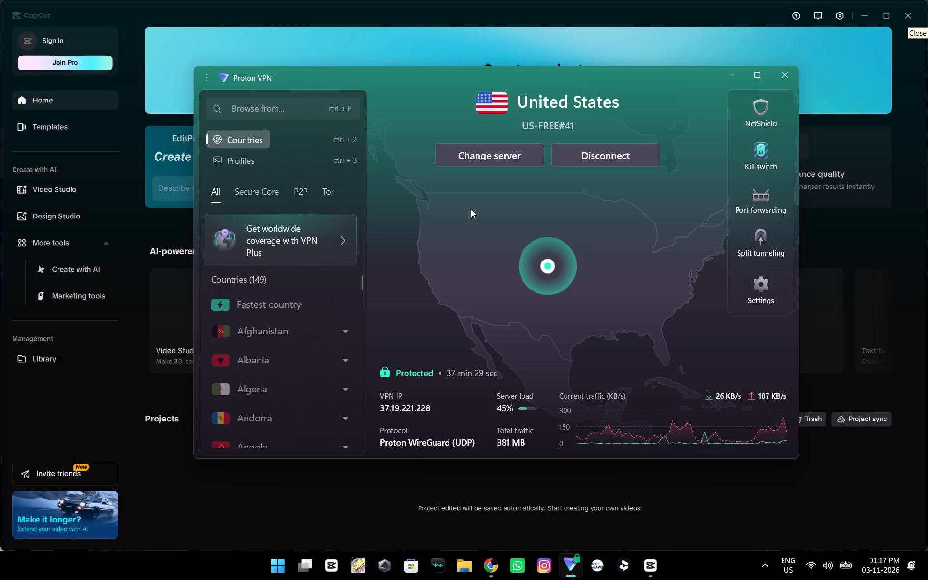
pyautogui.click(577, 151)
pyautogui.click(777, 73)
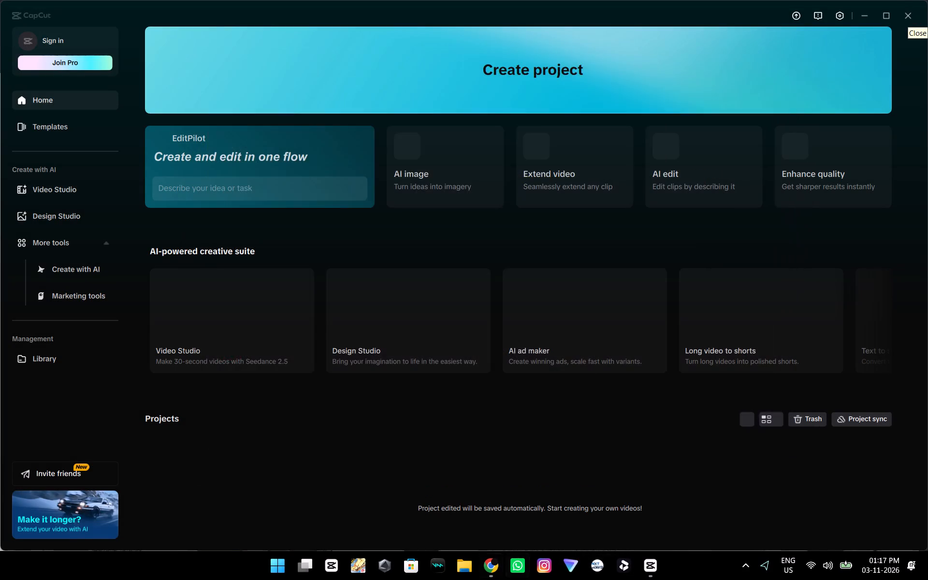
# Switch to Google Chrome and close its window.
pyautogui.click(501, 576)
pyautogui.click(927, 0)
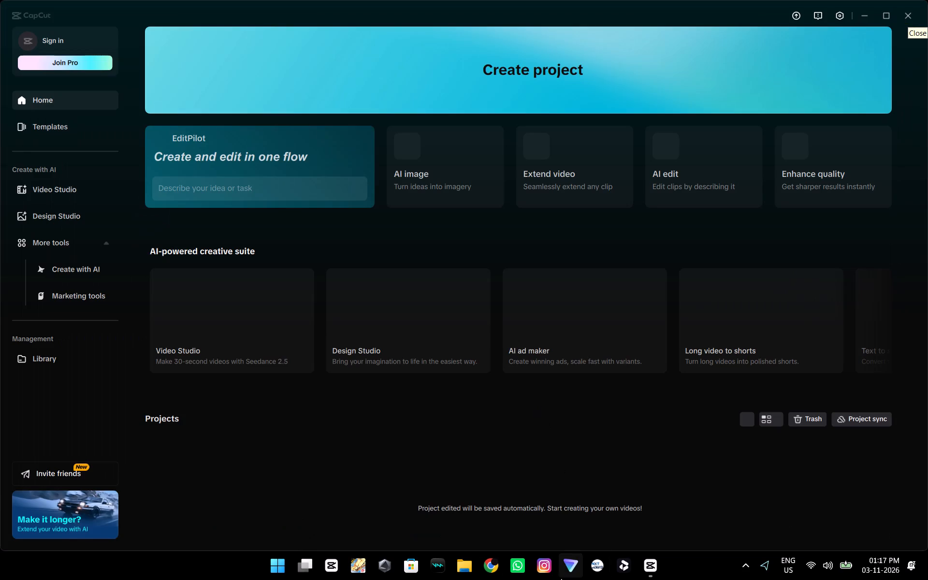
# Show the hidden system tray icons.
pyautogui.click(752, 571)
pyautogui.click(763, 573)
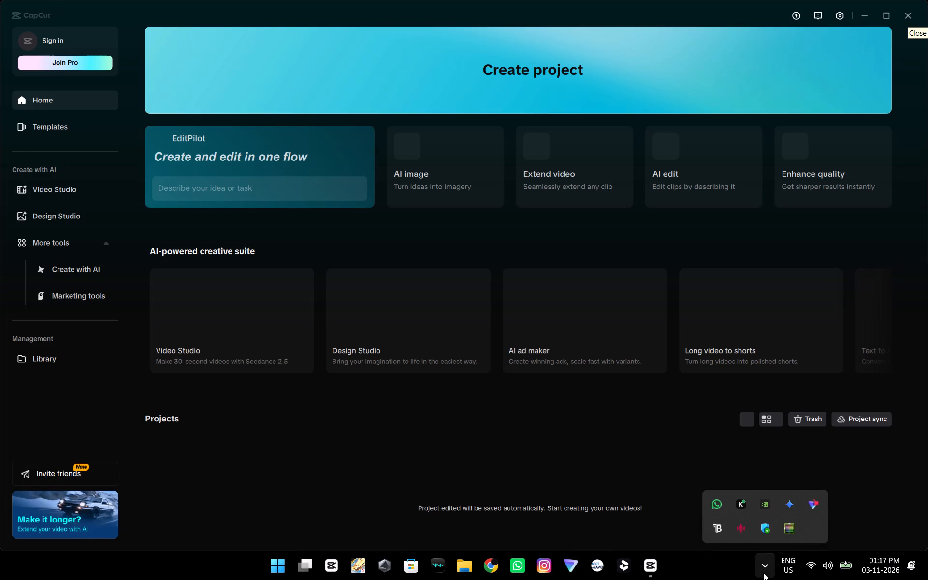